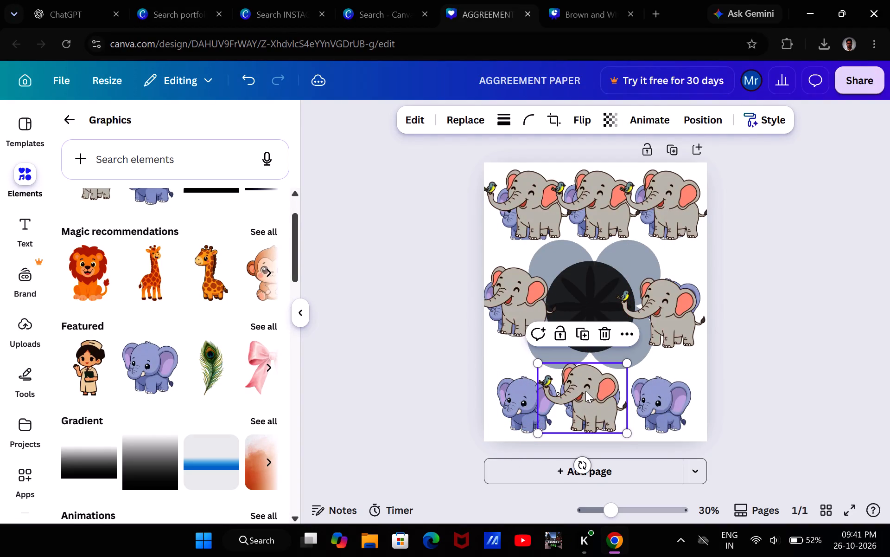
Duplicate the bottom row's middle grey elephant twice, placing the copies over the blue elephants at the row's right and left ends.
left_click(584, 334)
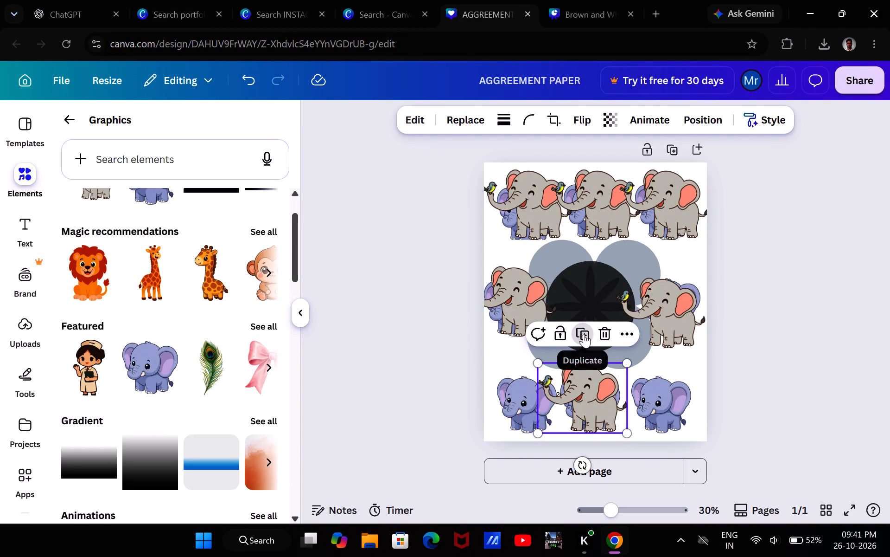
left_click_drag(599, 373, 650, 382)
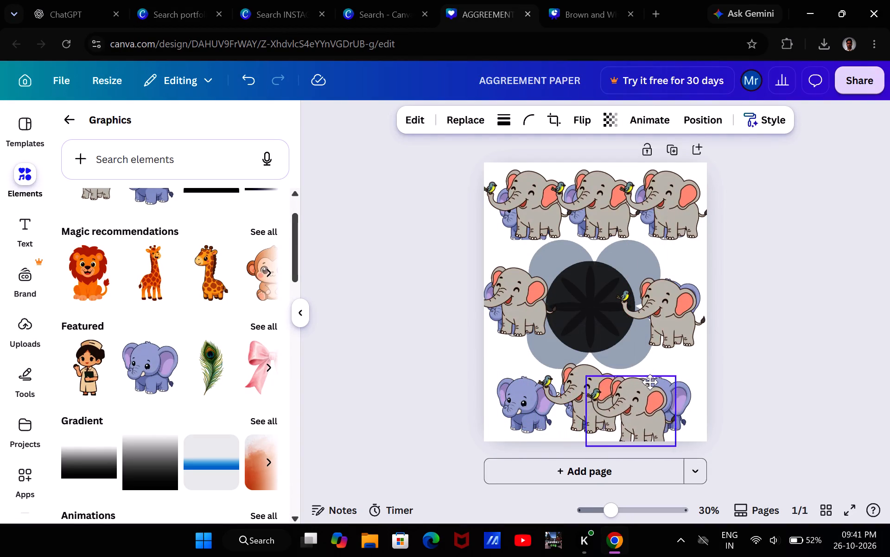
left_click_drag(650, 382, 673, 371)
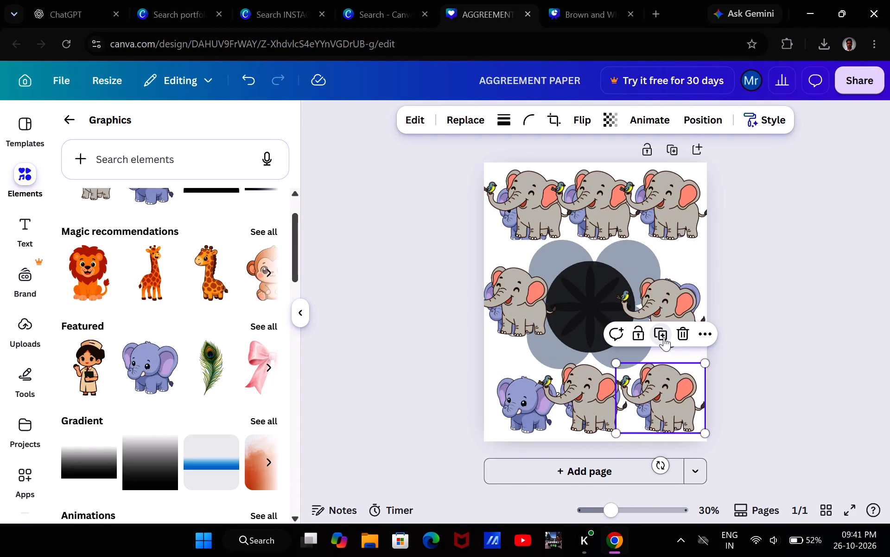
left_click(662, 335)
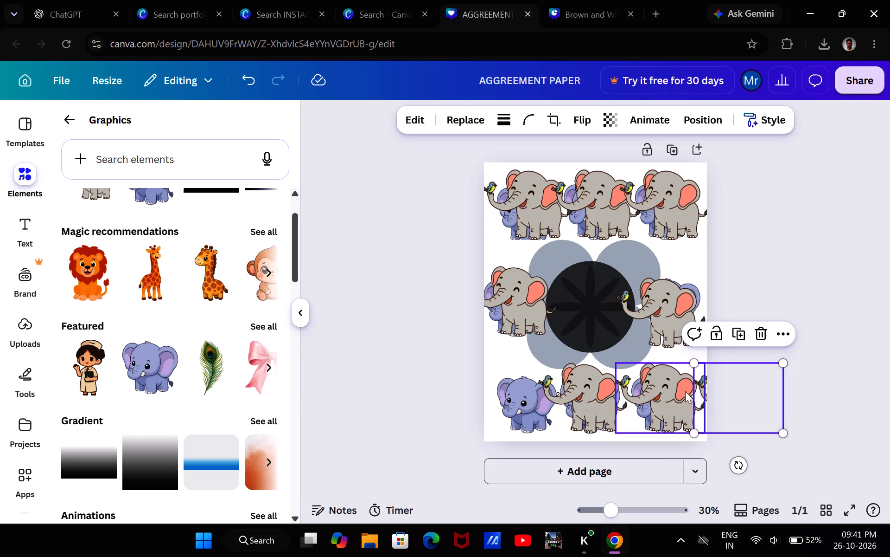
left_click_drag(698, 386, 490, 385)
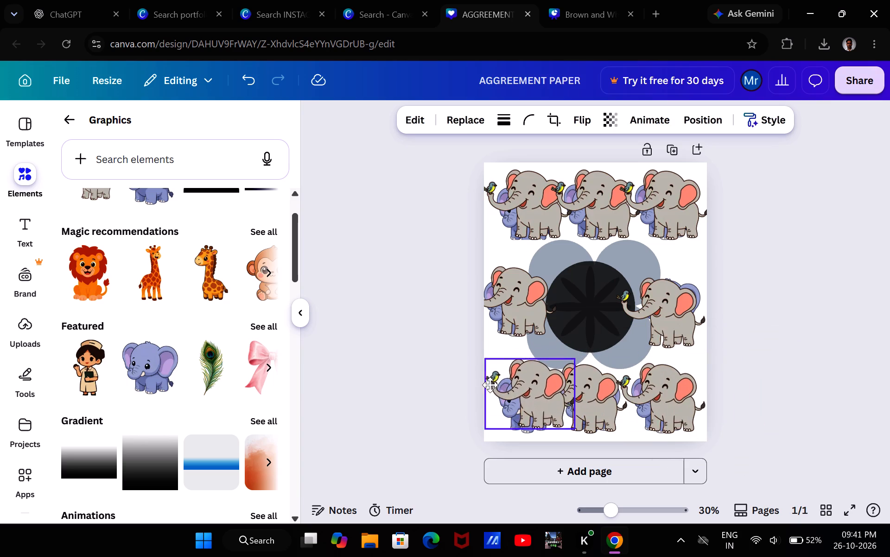
left_click_drag(490, 385, 482, 387)
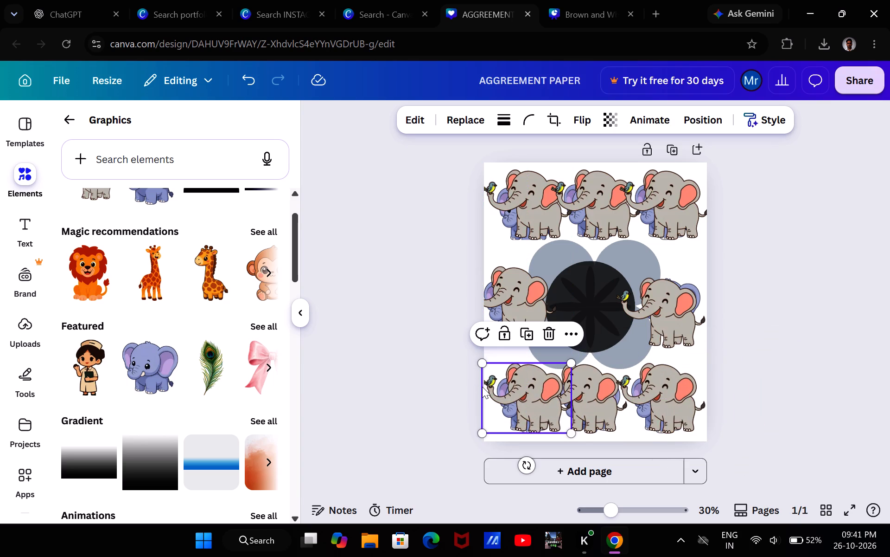
left_click(448, 376)
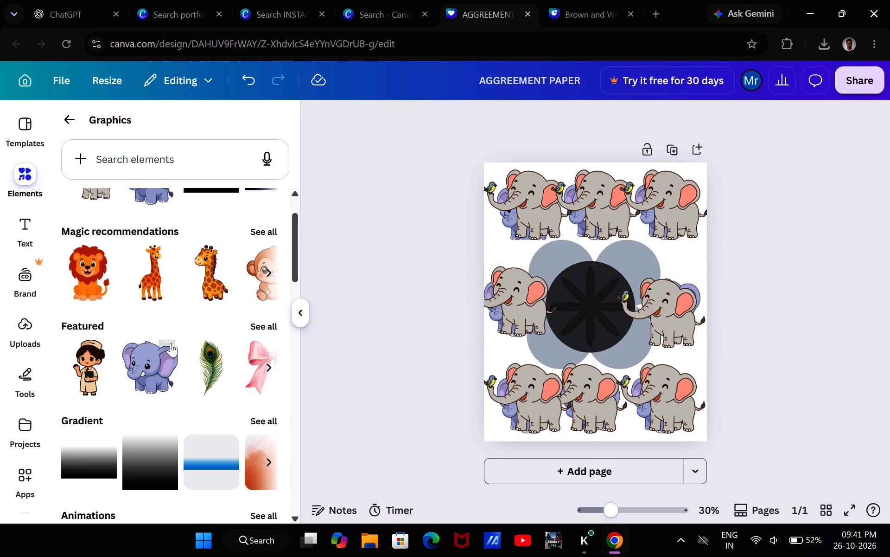
Look through the graphics library from the gradients down to the themed collections.
scroll(171, 343, "down", 4)
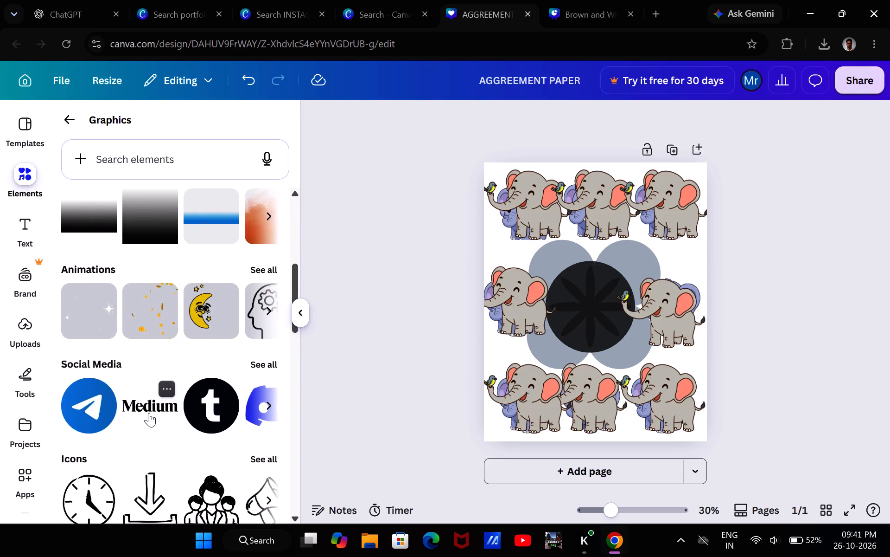
scroll(149, 413, "down", 3)
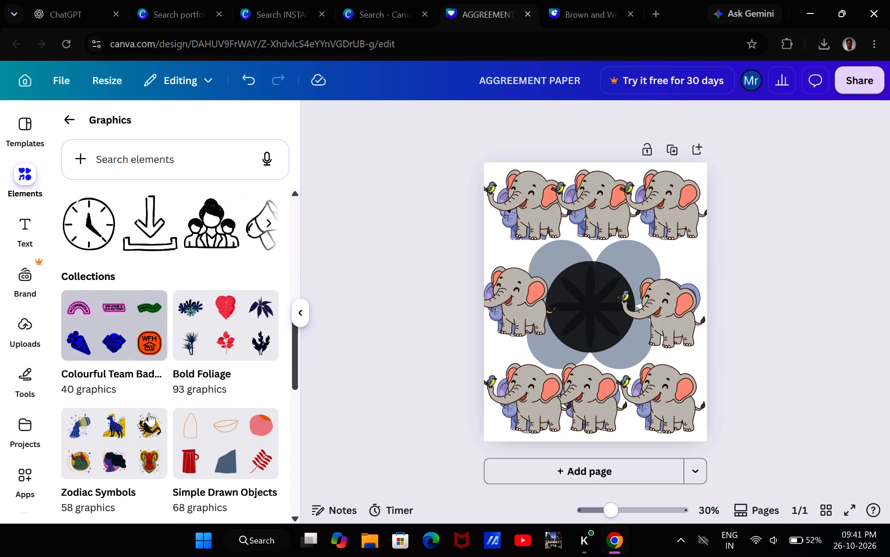
scroll(149, 413, "down", 1)
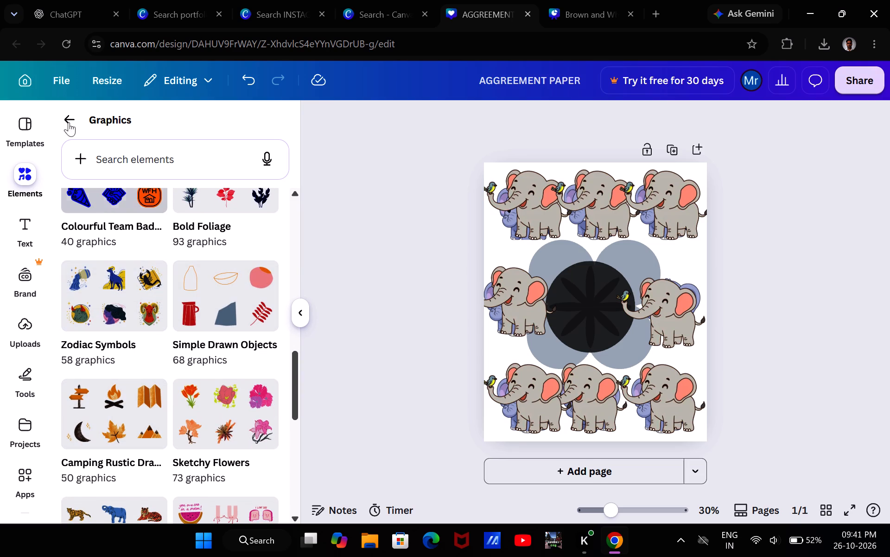
Leave the elephant design and return to the Canva home page.
left_click(24, 71)
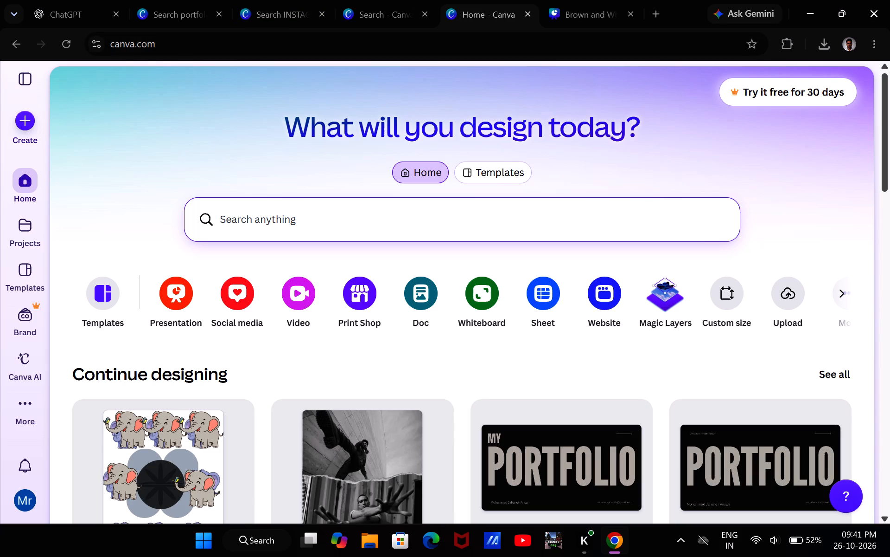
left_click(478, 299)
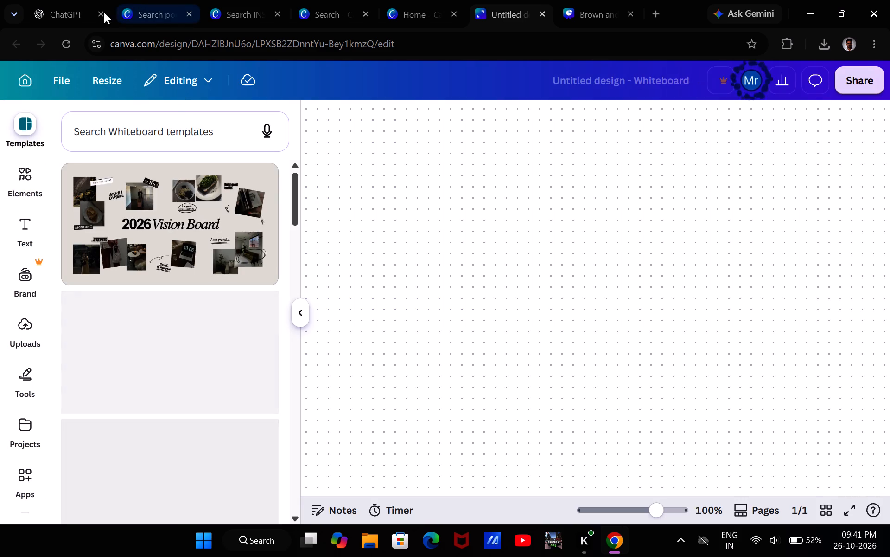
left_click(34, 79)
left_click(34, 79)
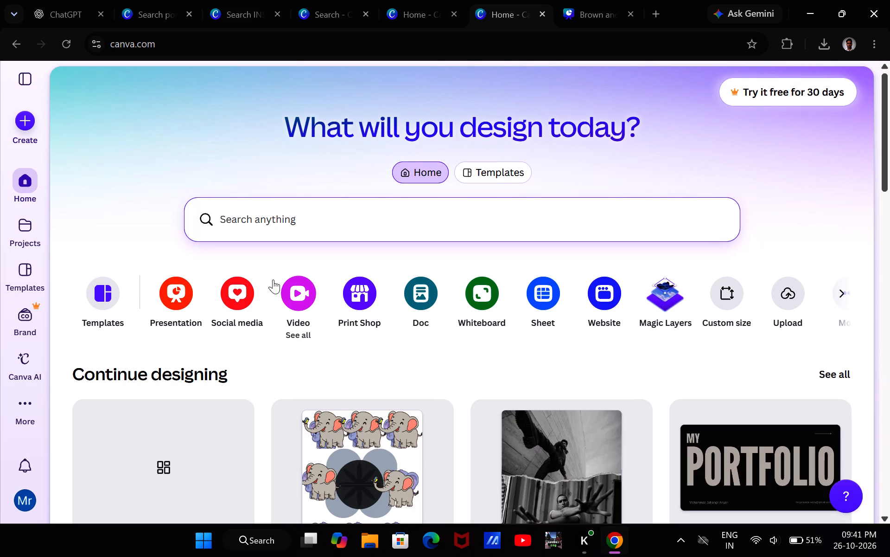
Search for "instagram post" and open the Red Beige Bold About Me Instagram Post template for customising.
left_click(301, 225)
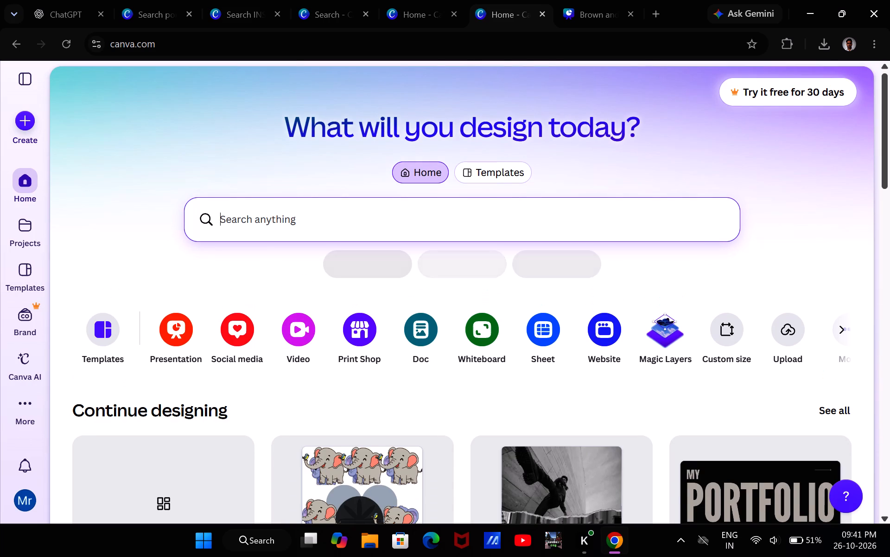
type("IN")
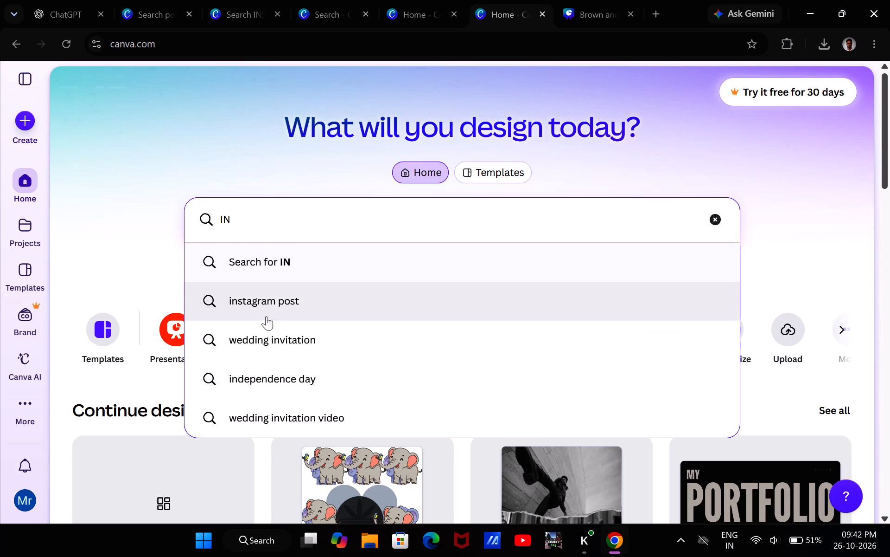
left_click(278, 302)
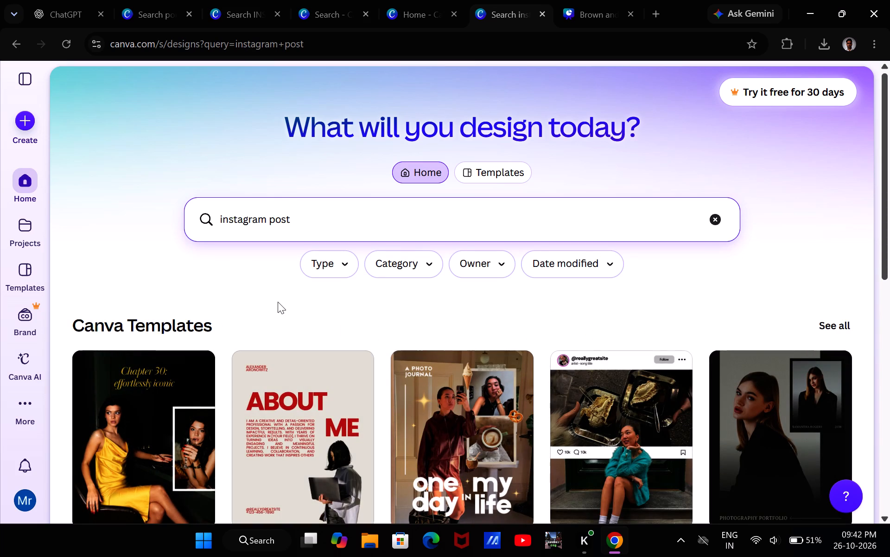
scroll(278, 302, "down", 1)
left_click(296, 346)
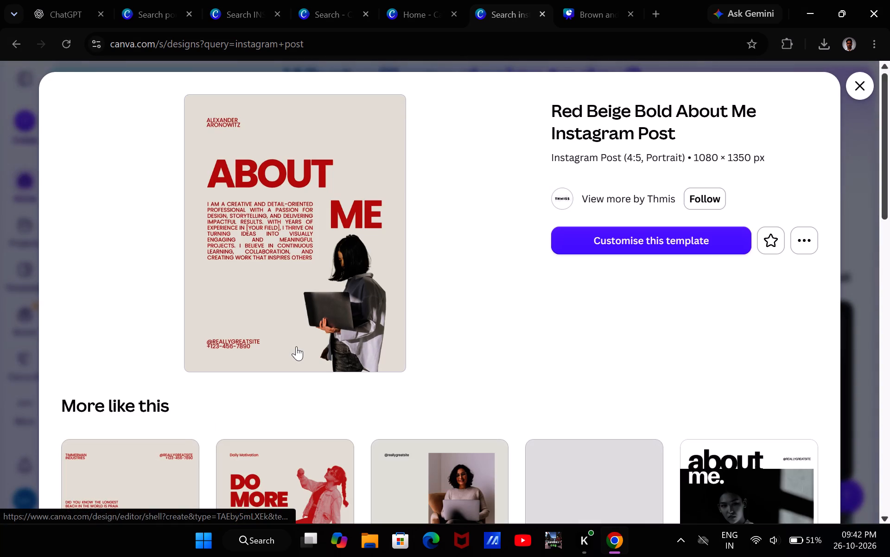
left_click(623, 246)
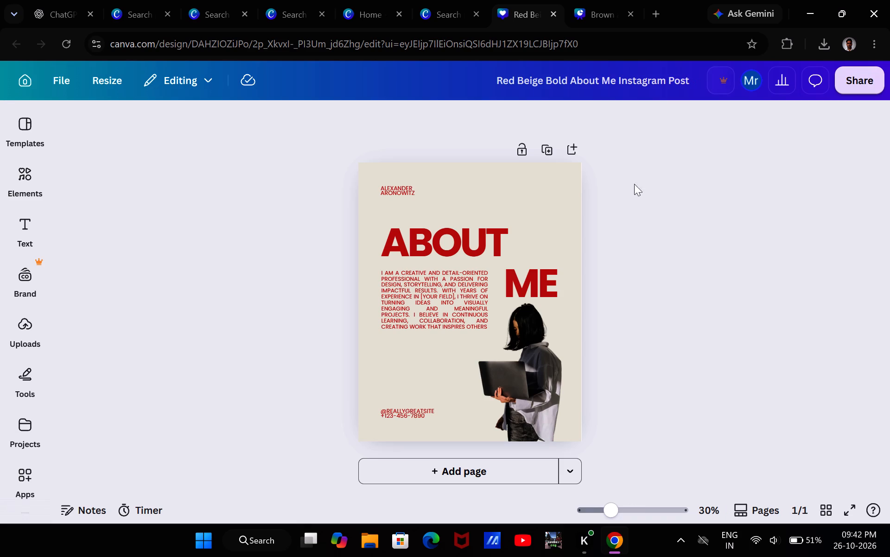
Delete the ABOUT and ME headings, the small name text, the body paragraph and the photo of the woman with the laptop.
left_click(473, 226)
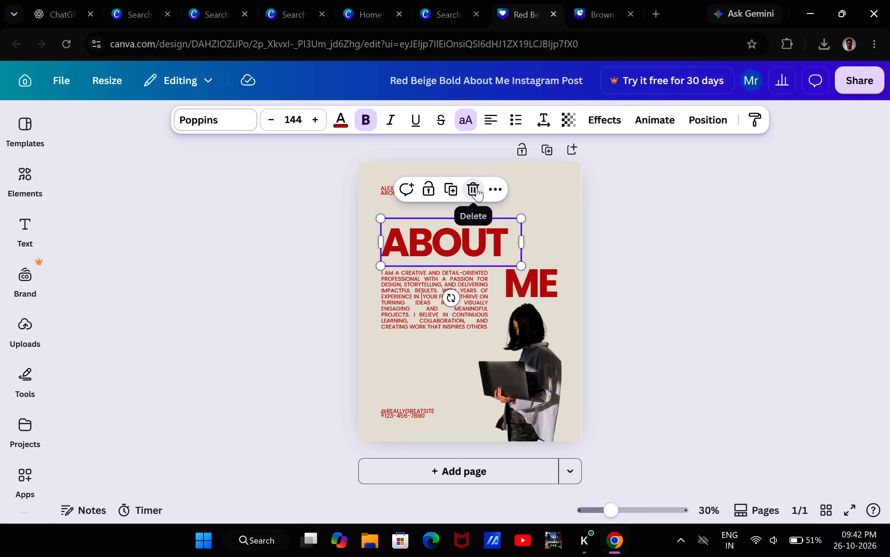
left_click(477, 188)
left_click(385, 188)
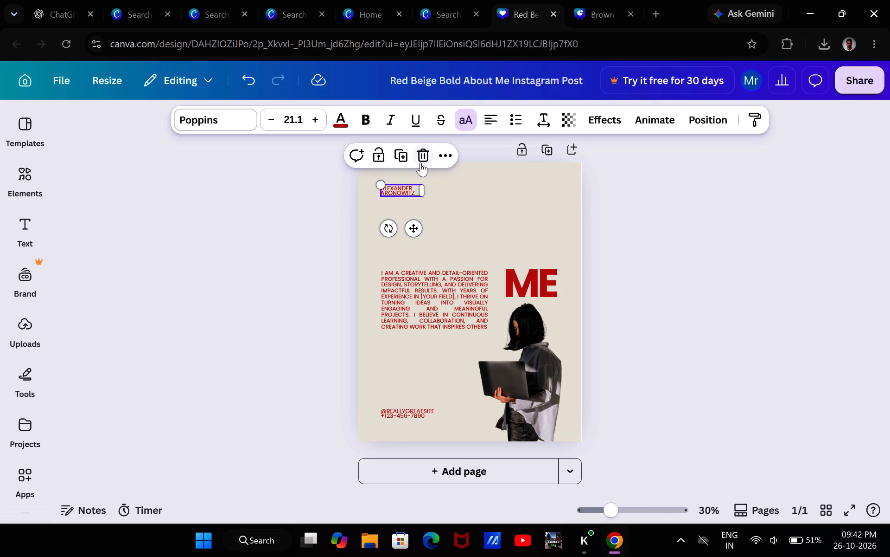
left_click(423, 159)
left_click(545, 284)
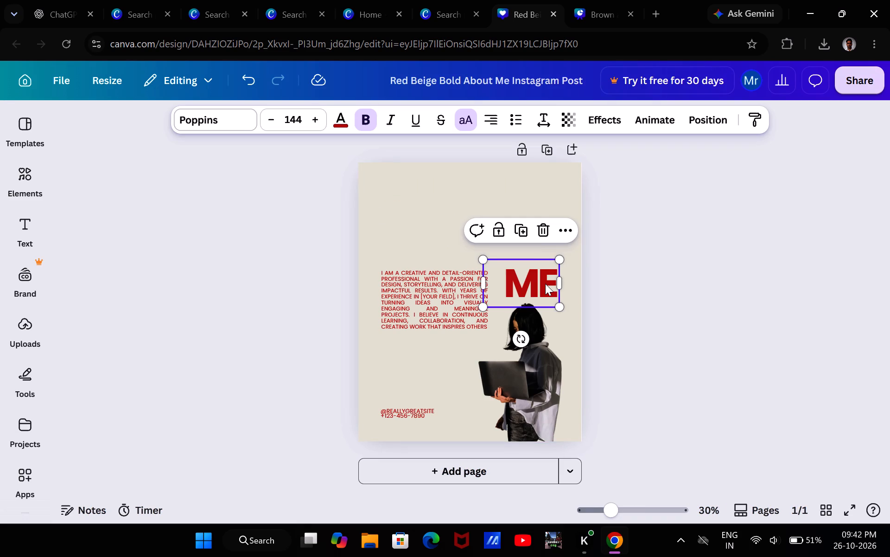
left_click(534, 231)
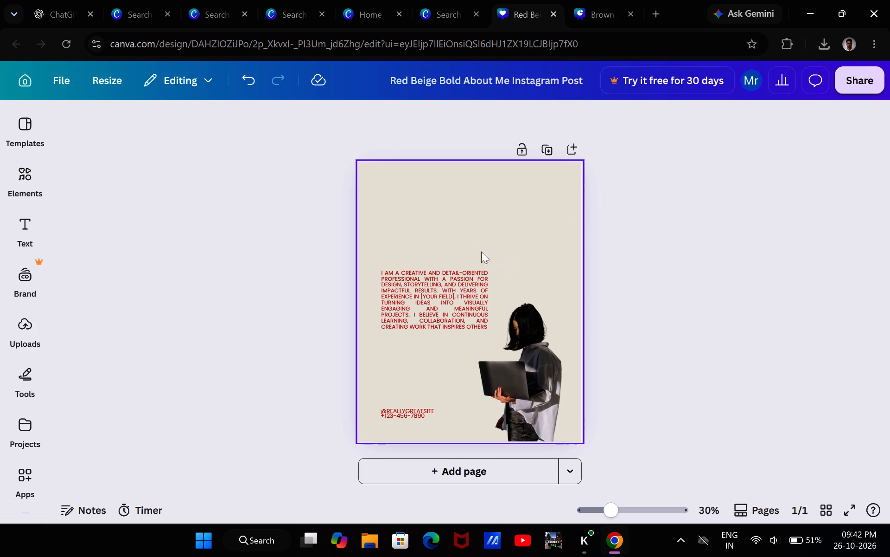
left_click(468, 258)
left_click(449, 278)
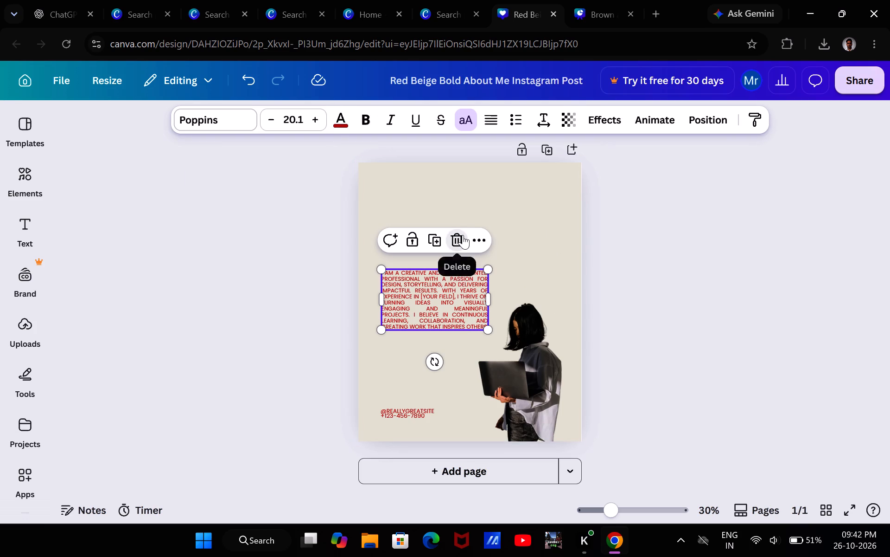
left_click(463, 235)
left_click(515, 327)
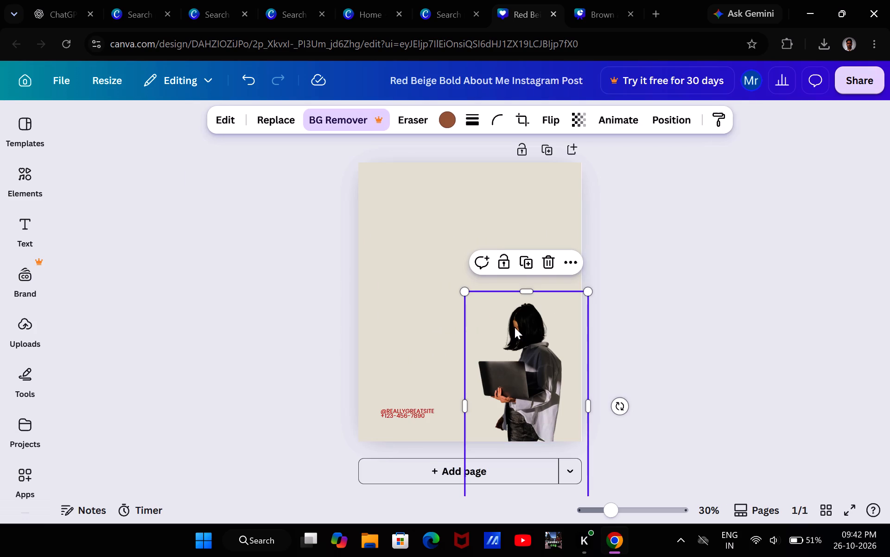
left_click(547, 272)
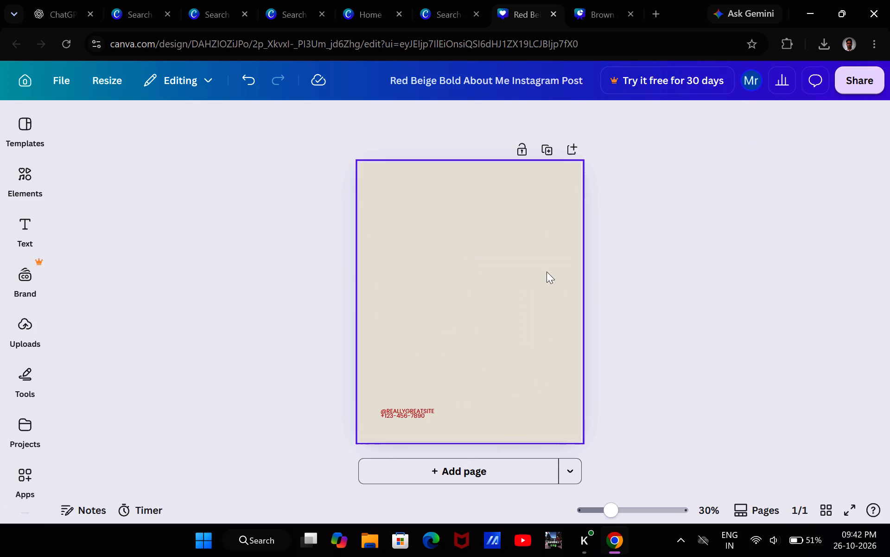
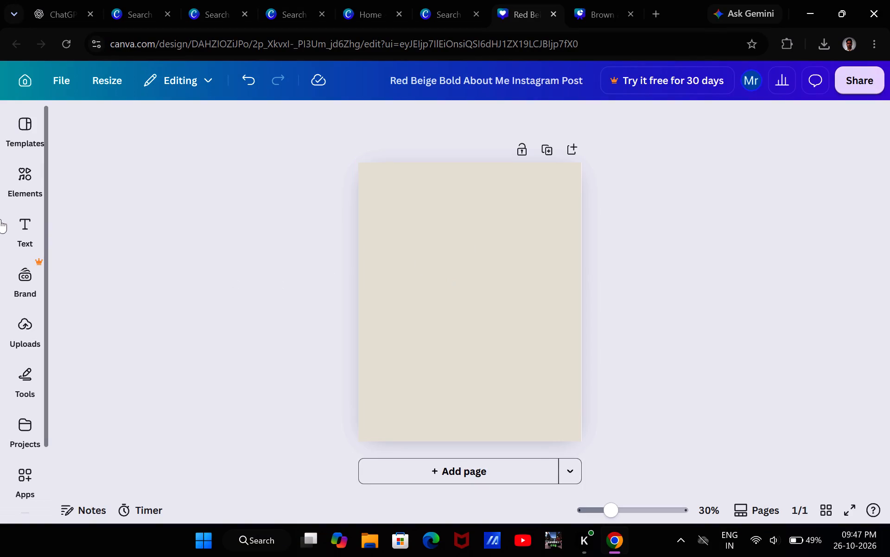
Search the elements library for "mecca madina" graphics.
left_click(16, 178)
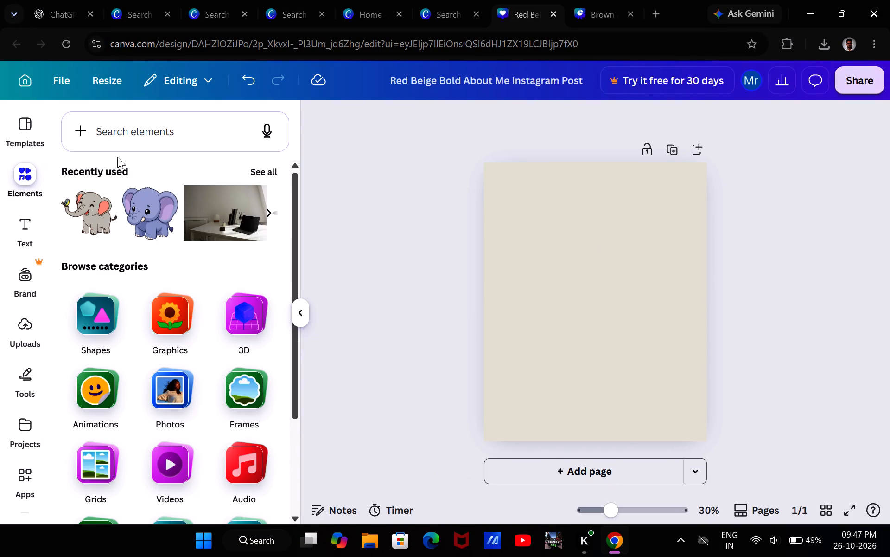
left_click(140, 142)
left_click(140, 142)
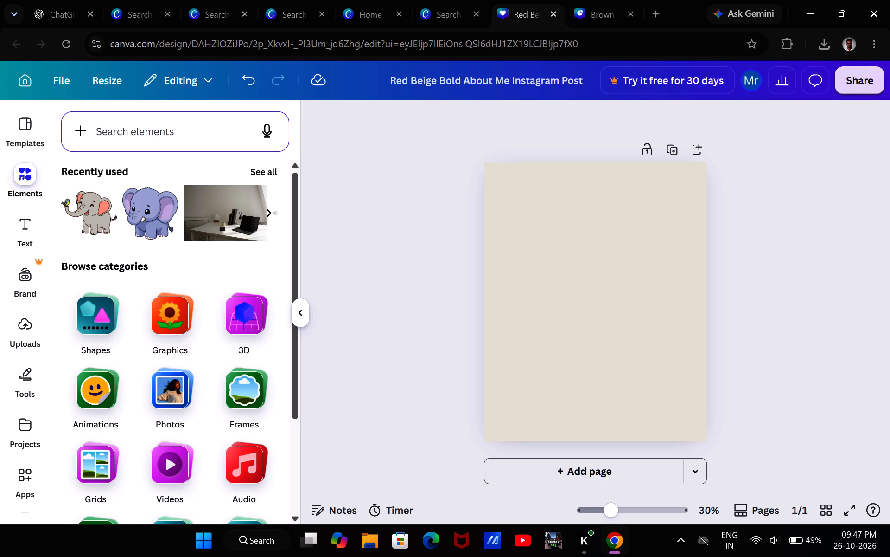
left_click(131, 132)
type("MECC")
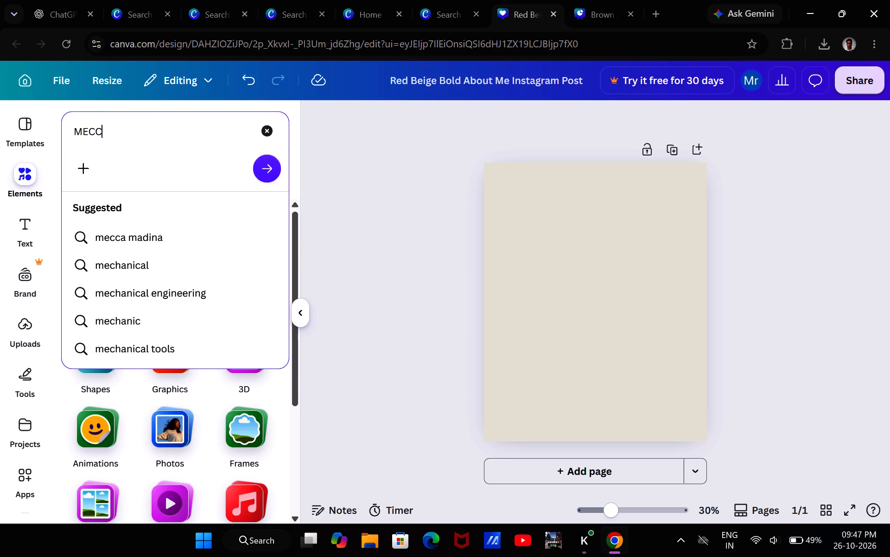
left_click(124, 236)
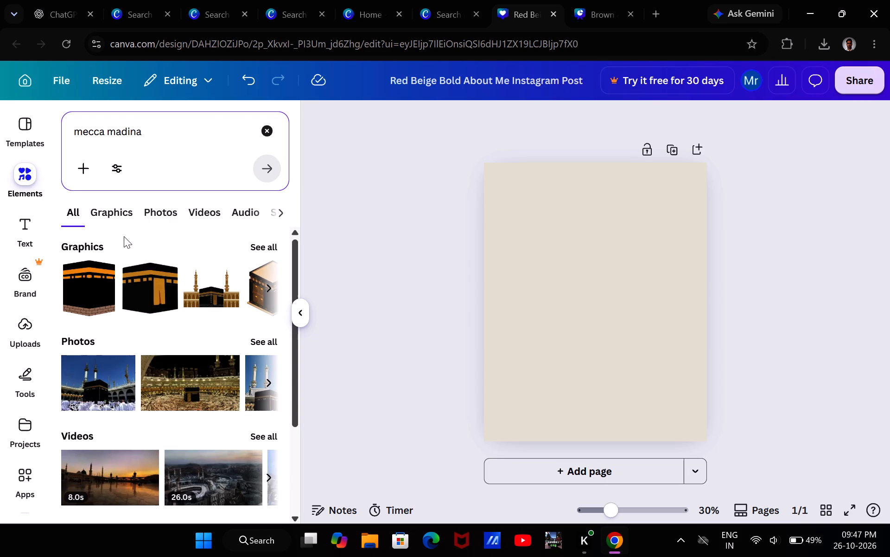
Add the black Kaaba graphic with the gold door and place it in the lower half of the page.
left_click(144, 277)
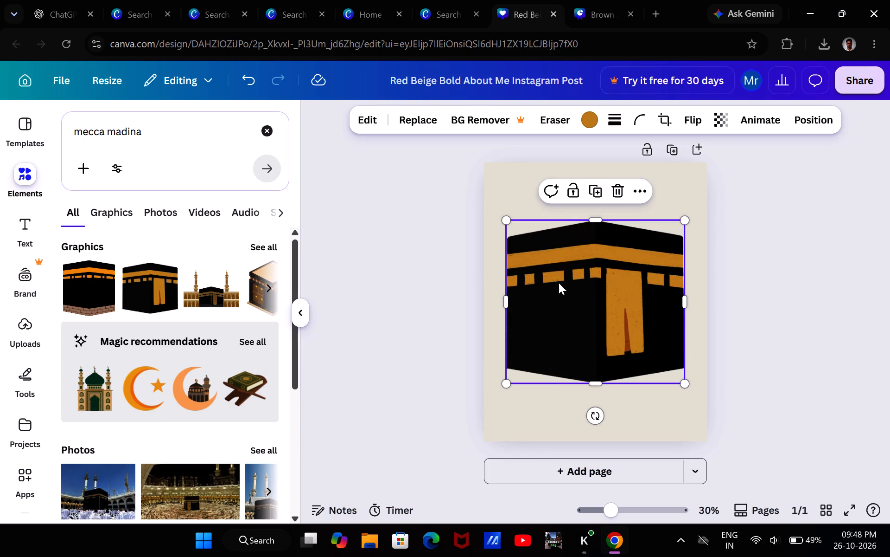
left_click_drag(564, 284, 553, 350)
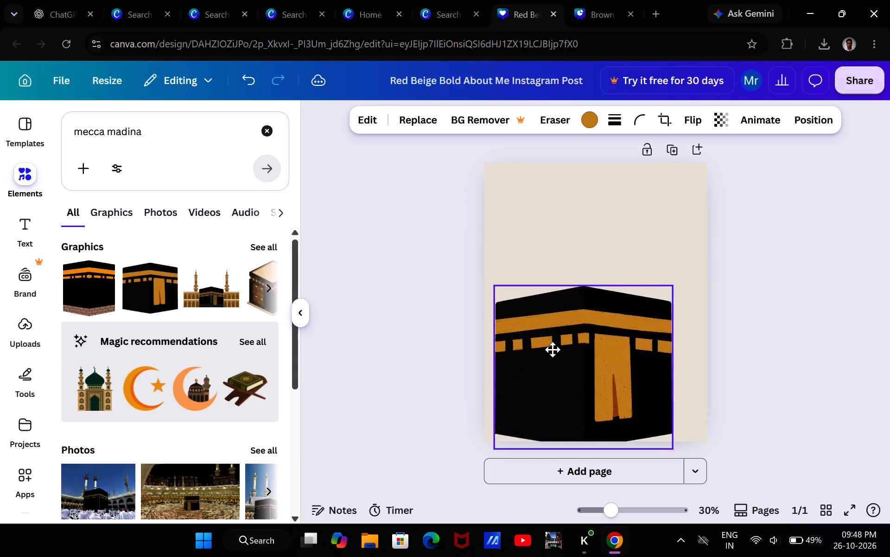
left_click_drag(553, 350, 553, 350)
left_click_drag(620, 341, 625, 336)
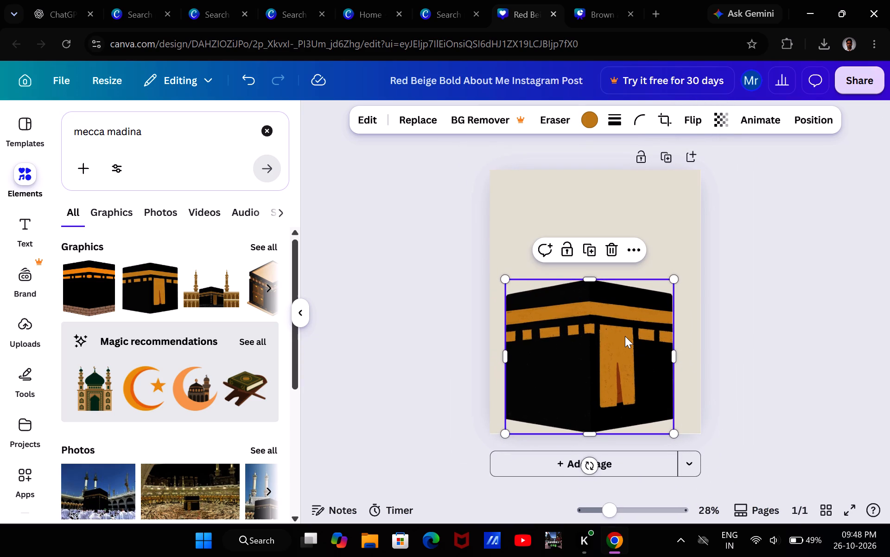
Try red and lime green as the page background colour, settling on the yellow-orange default solid colour.
left_click(637, 229)
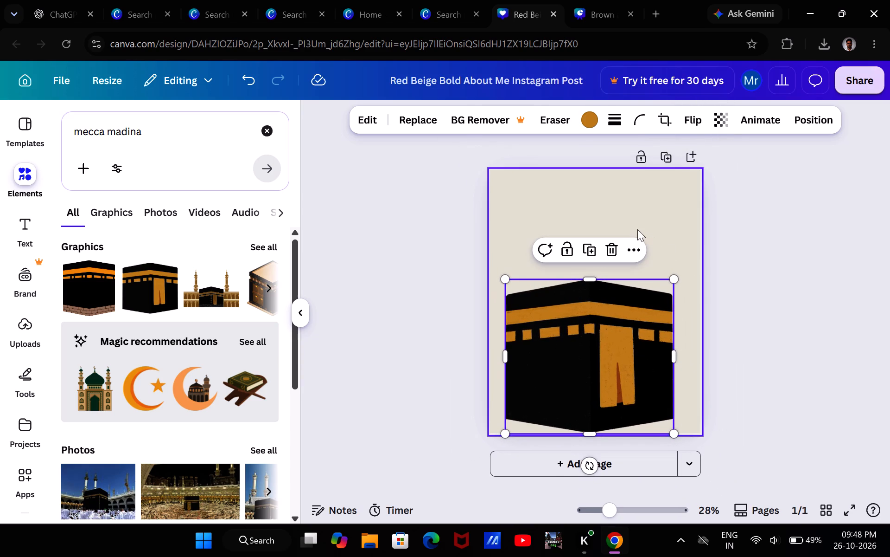
left_click(637, 229)
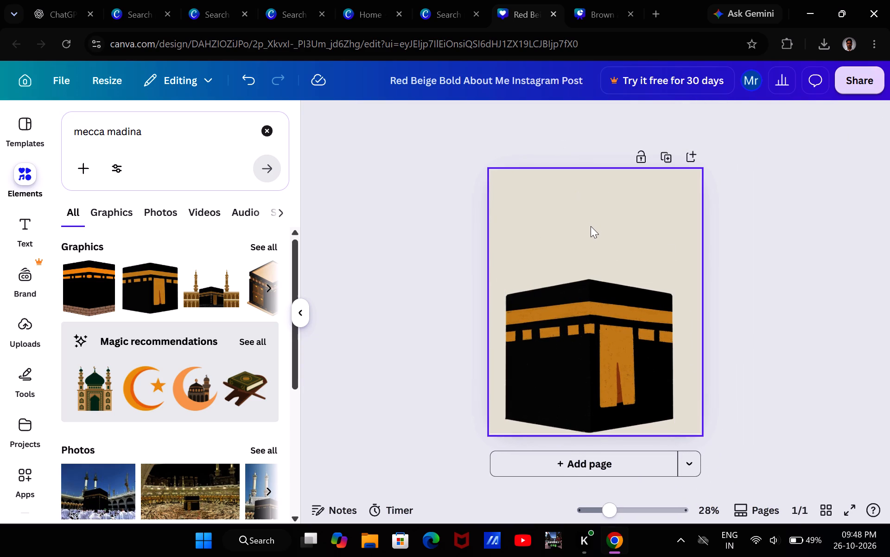
left_click(591, 226)
left_click(570, 123)
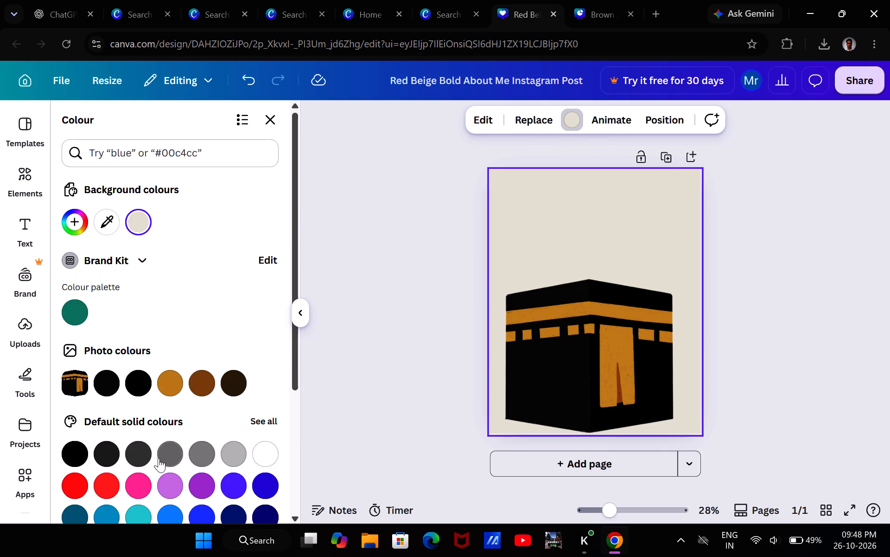
left_click(107, 481)
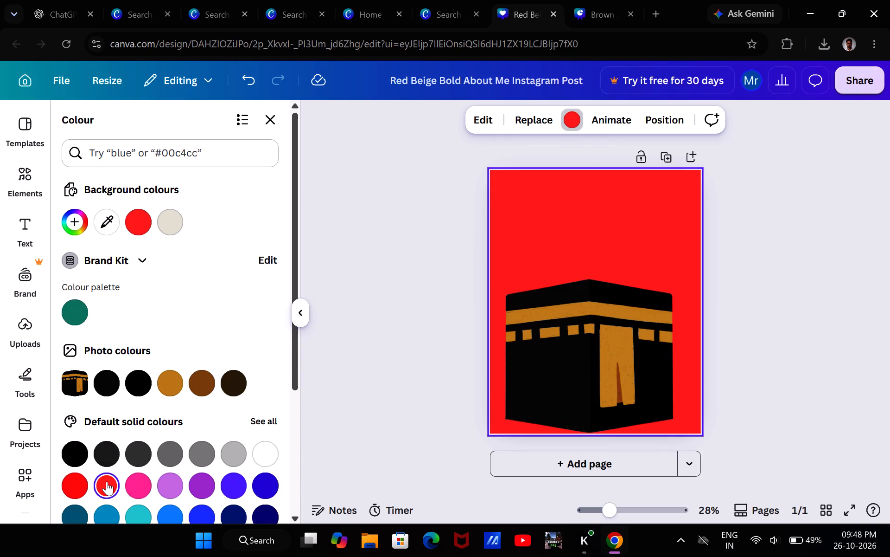
scroll(107, 481, "down", 1)
left_click(143, 471)
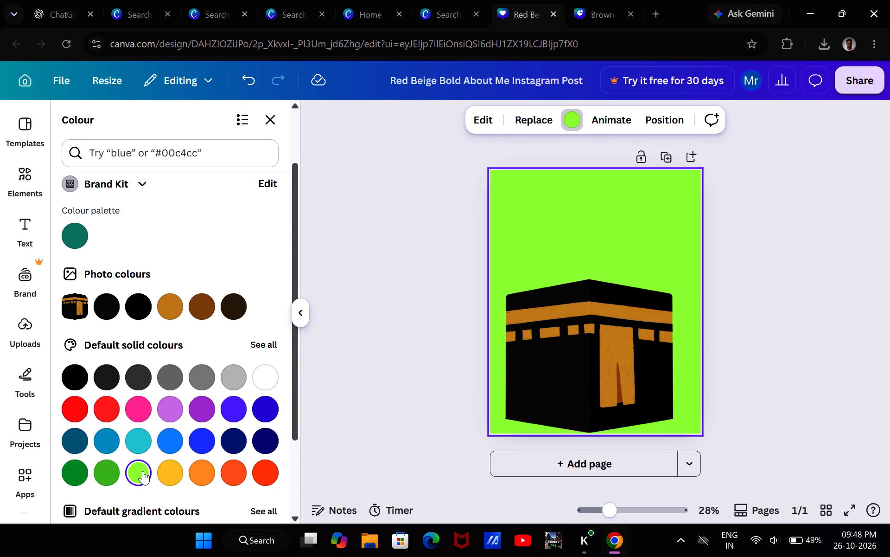
left_click(174, 468)
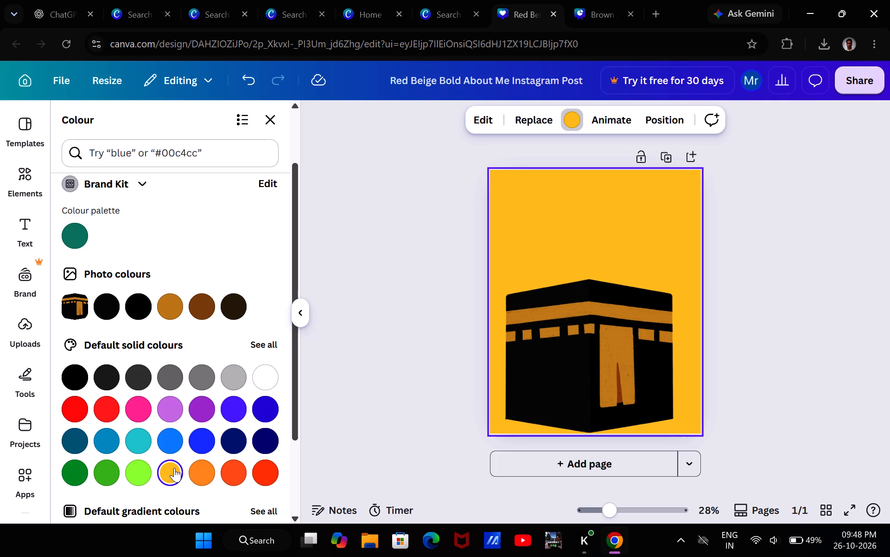
left_click_drag(274, 413, 383, 392)
left_click(383, 392)
Enlarge the Kaaba graphic to nearly the page width and centre it horizontally with its base at the page's bottom edge.
left_click_drag(608, 350, 617, 355)
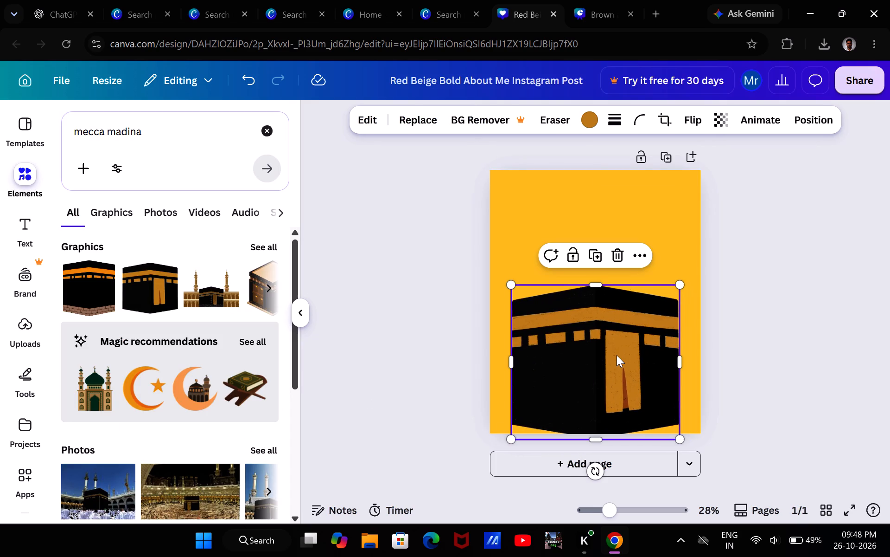
left_click_drag(679, 436, 721, 436)
left_click_drag(666, 400, 651, 378)
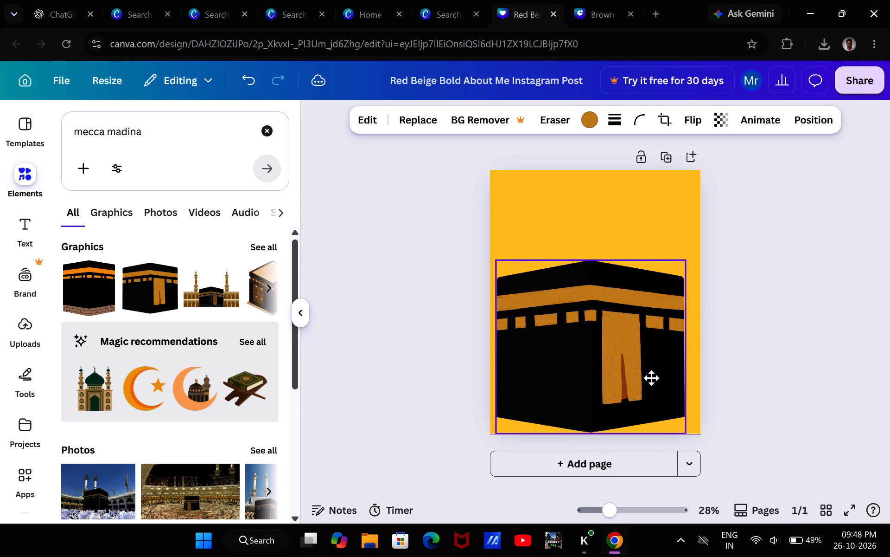
left_click_drag(651, 378, 655, 371)
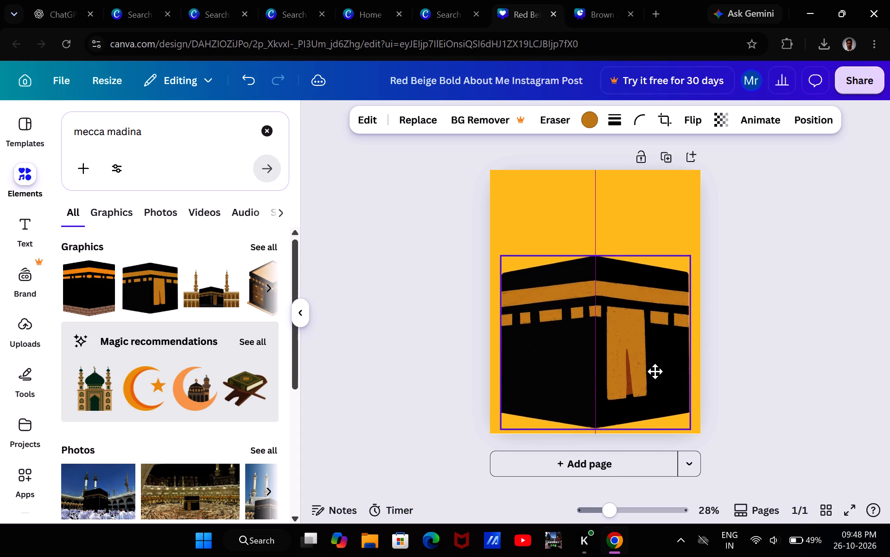
left_click_drag(655, 371, 652, 358)
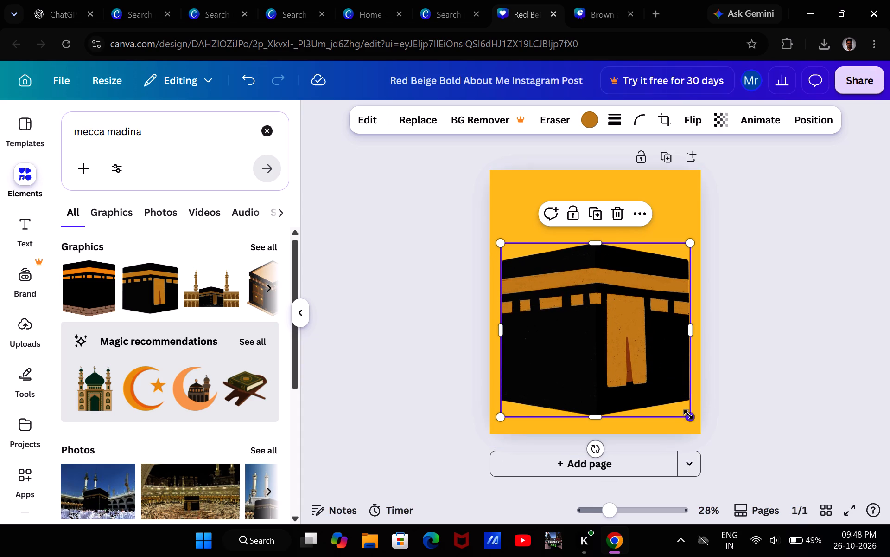
left_click(684, 415)
left_click_drag(684, 415, 706, 434)
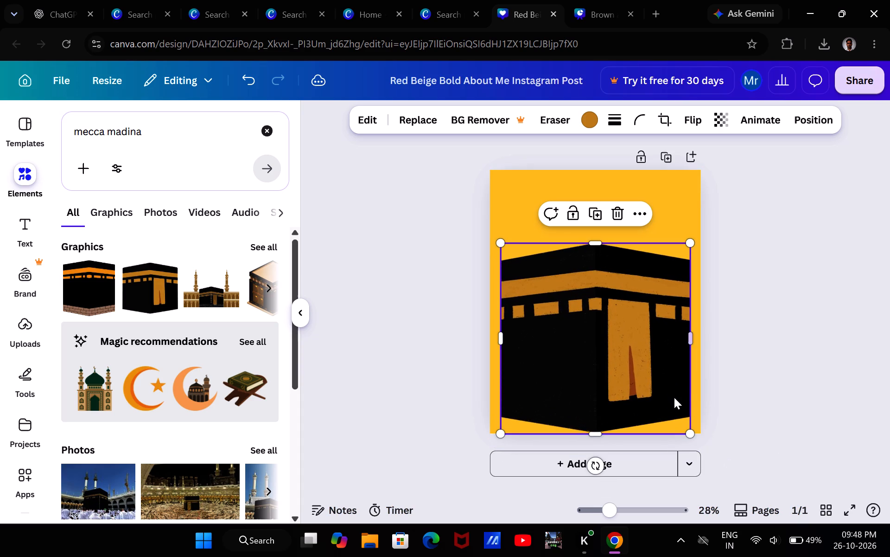
left_click(661, 386)
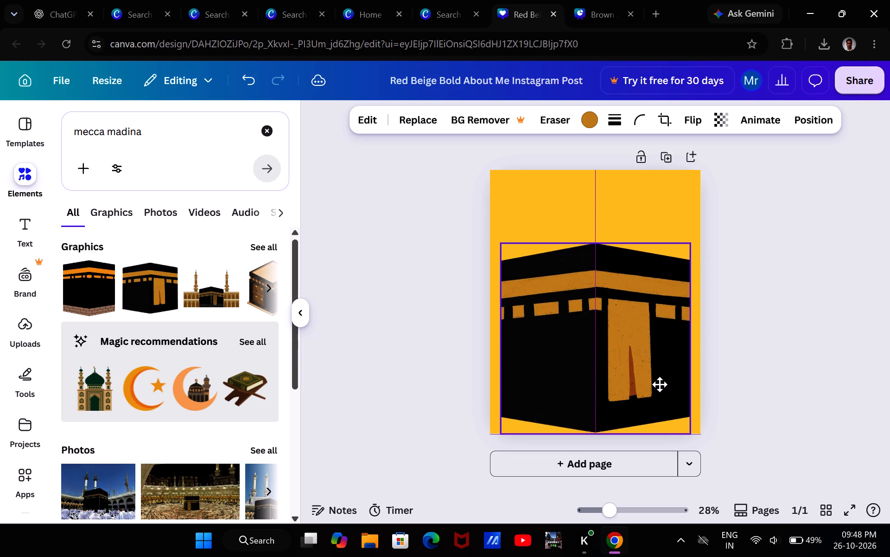
left_click(754, 365)
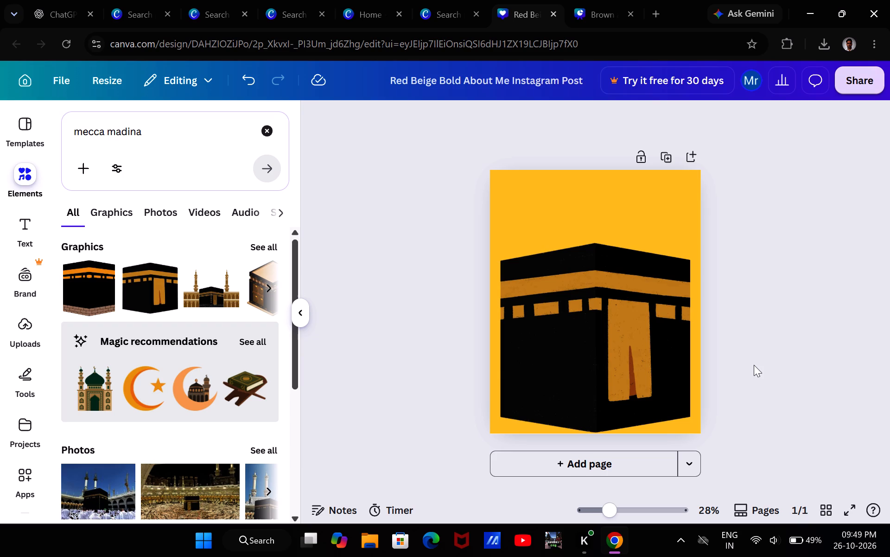
Enlarge the Kaaba graphic to span almost the full page width and lower it so its base runs off the page's bottom edge.
left_click(646, 335)
left_click_drag(646, 335, 647, 346)
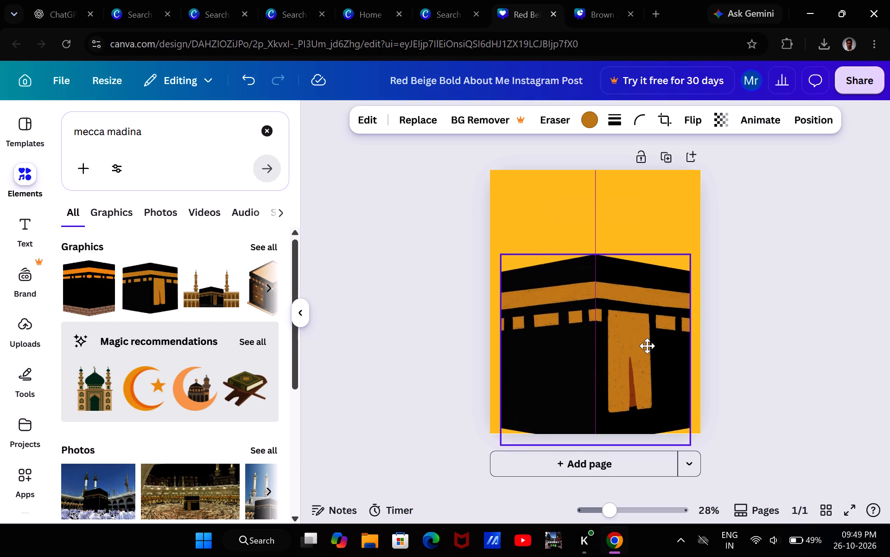
left_click_drag(647, 346, 649, 358)
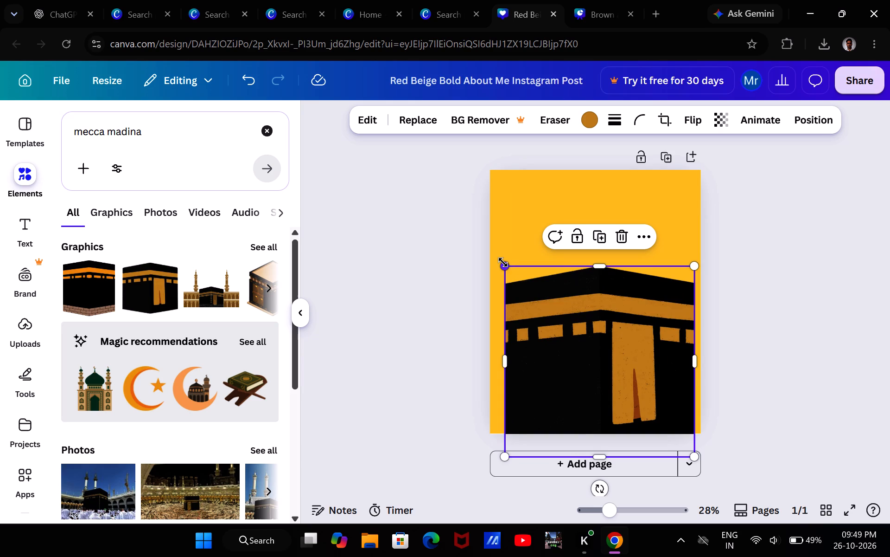
left_click_drag(503, 262, 470, 258)
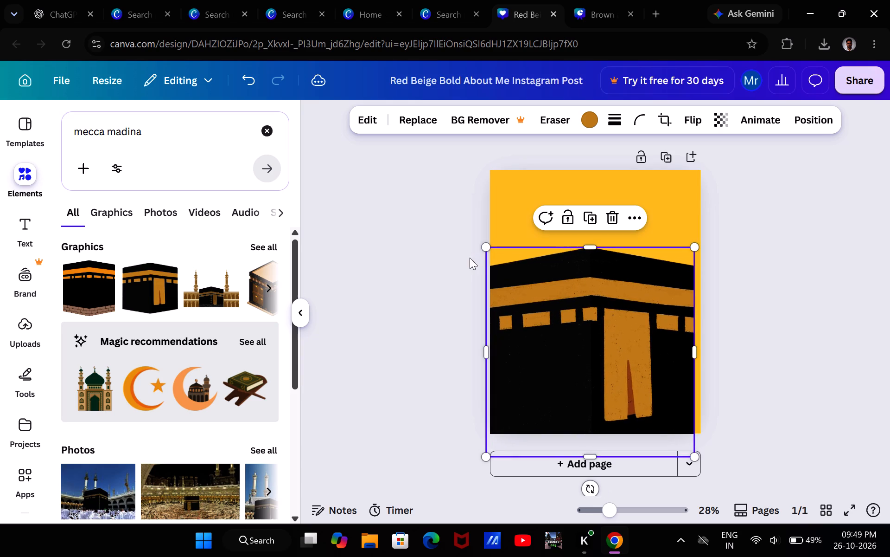
left_click_drag(538, 284, 538, 302)
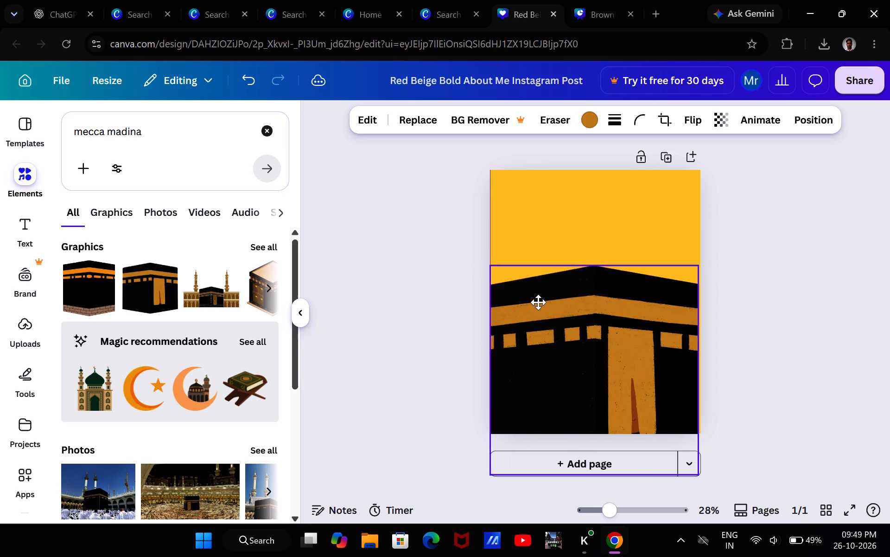
left_click_drag(538, 302, 540, 305)
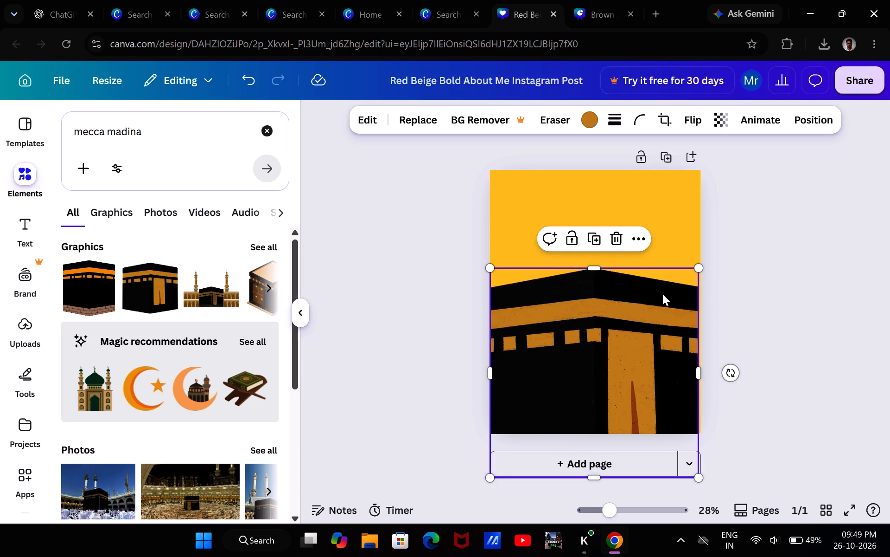
left_click(745, 285)
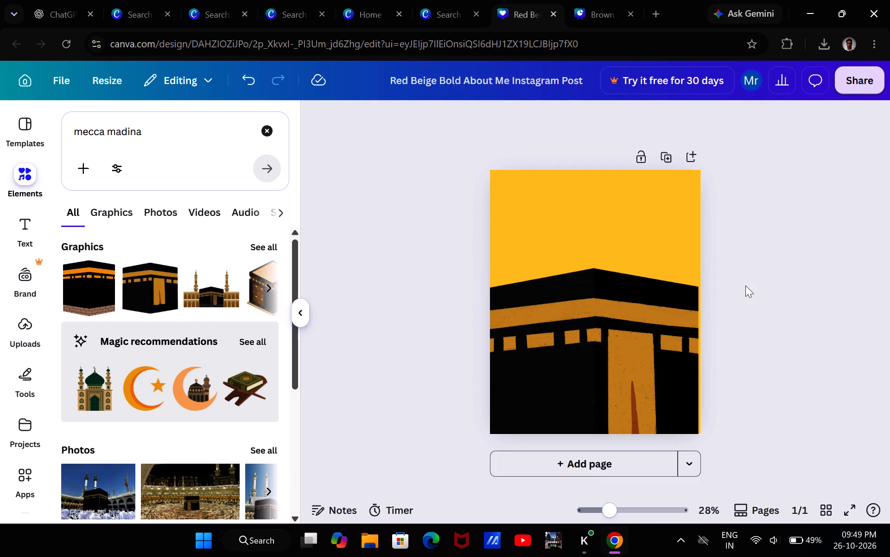
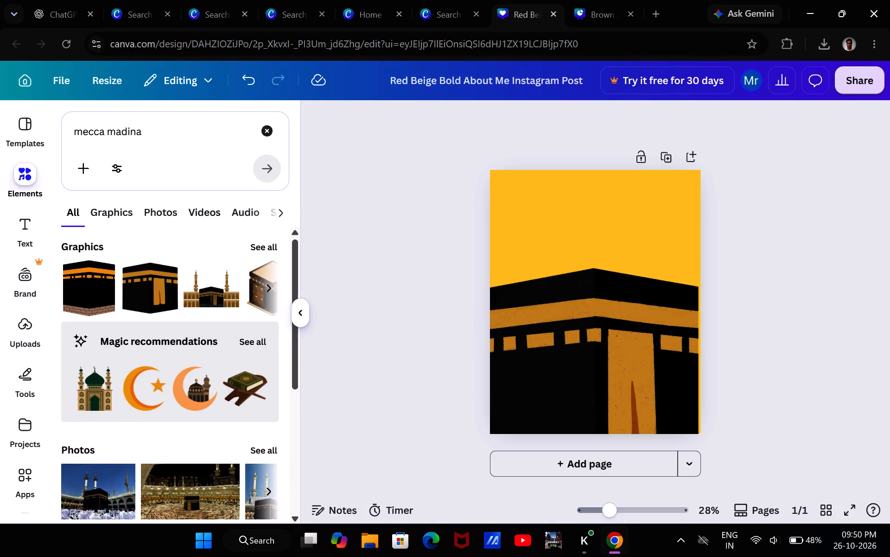
Clear the elements search and change the page background from yellow-orange, trying red before settling on the default solid white.
left_click(263, 132)
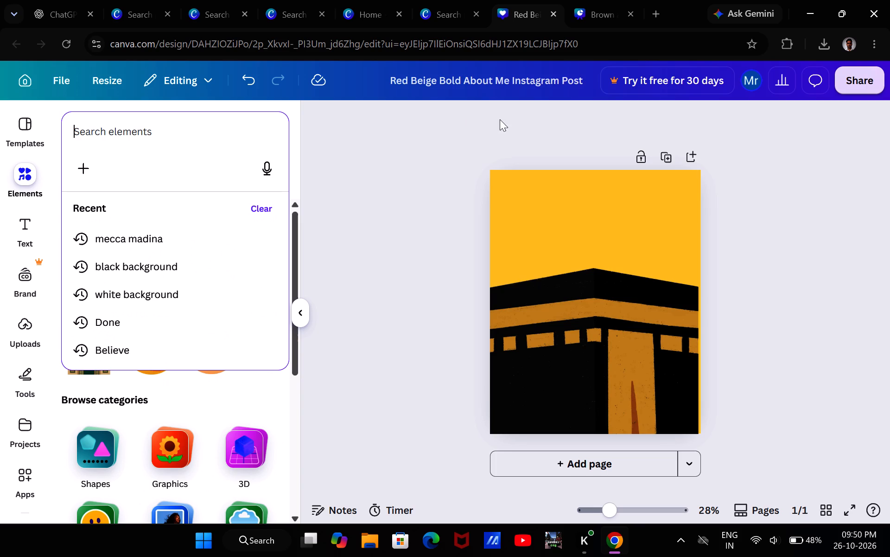
left_click(573, 175)
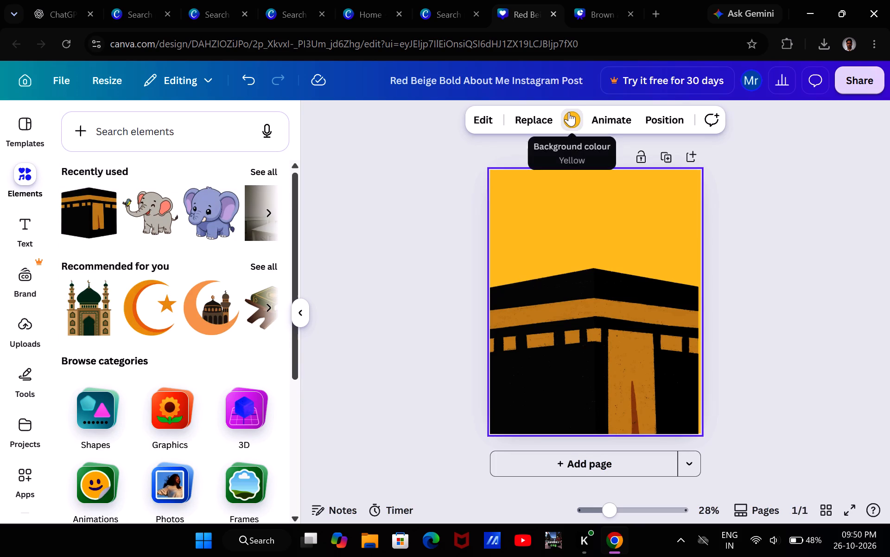
left_click(569, 112)
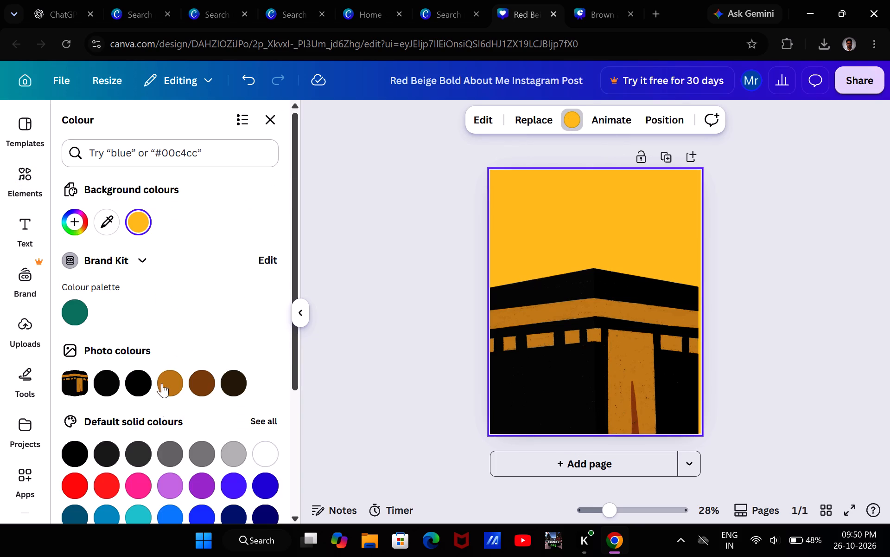
left_click(101, 492)
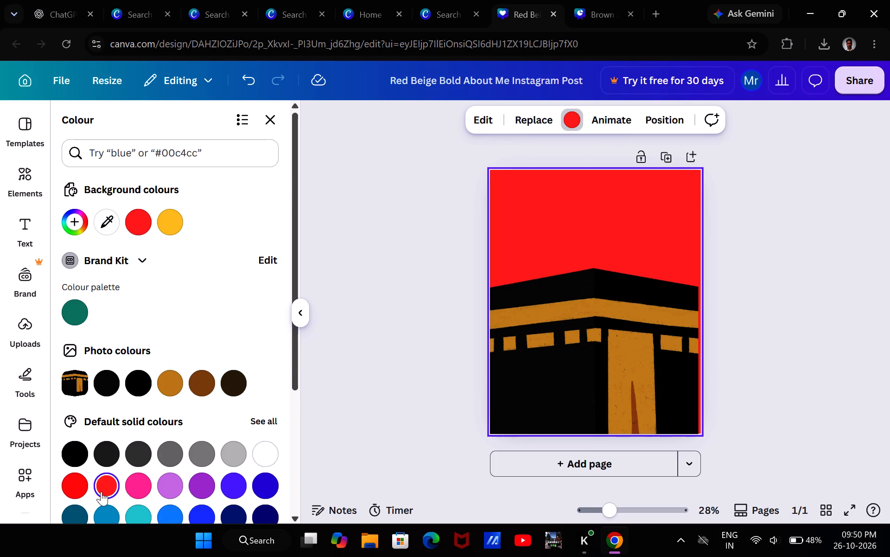
scroll(101, 492, "down", 3)
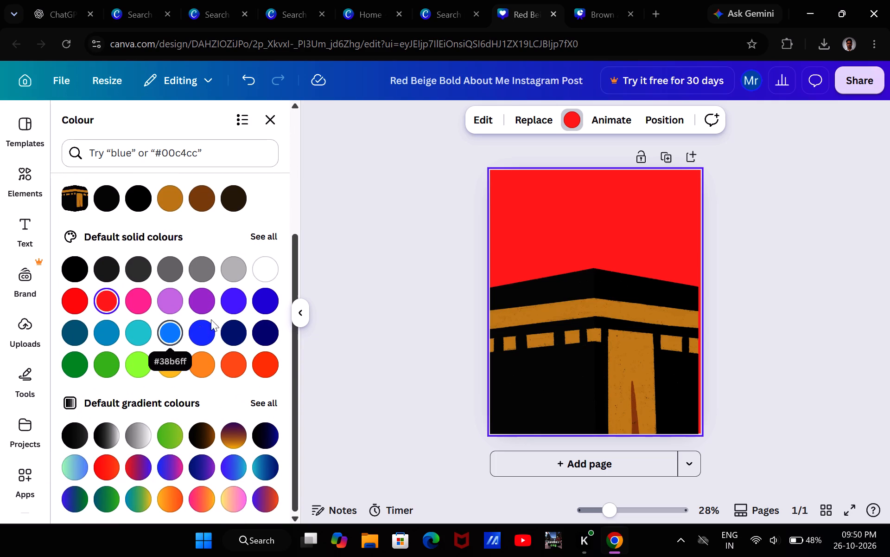
left_click(257, 273)
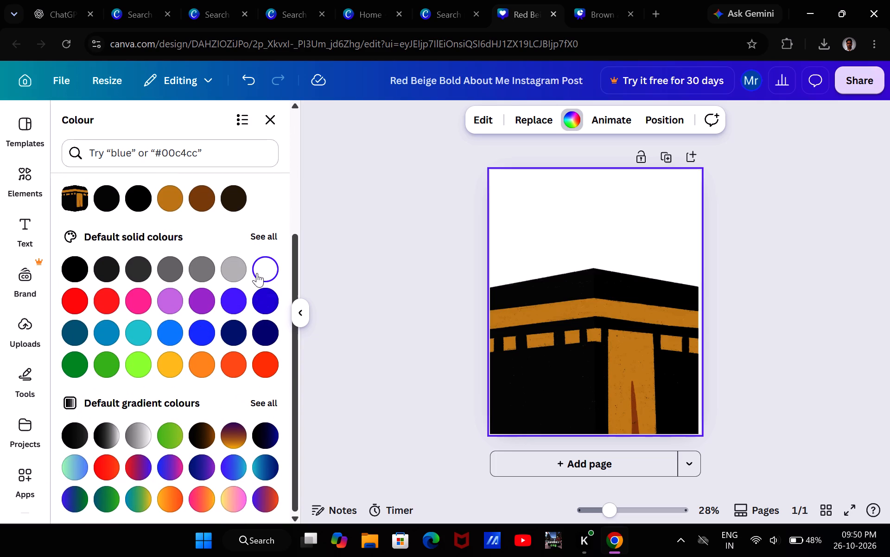
left_click(349, 276)
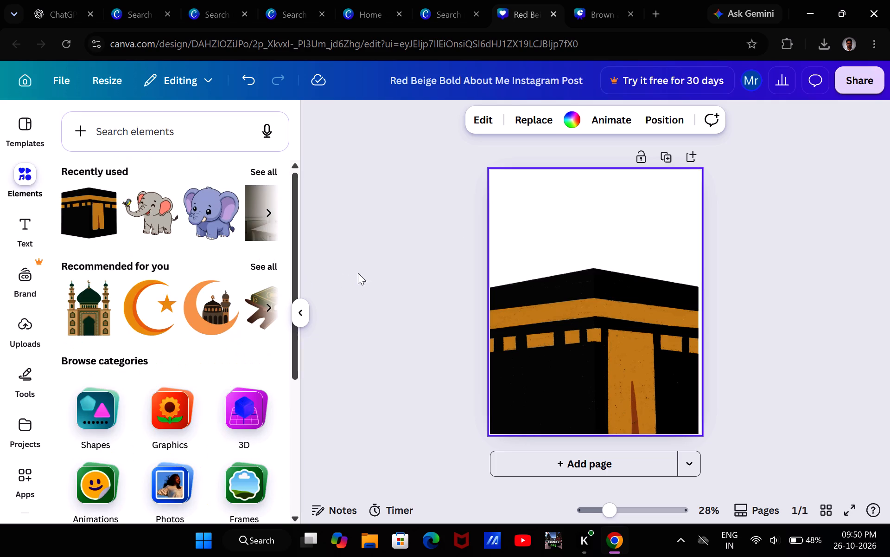
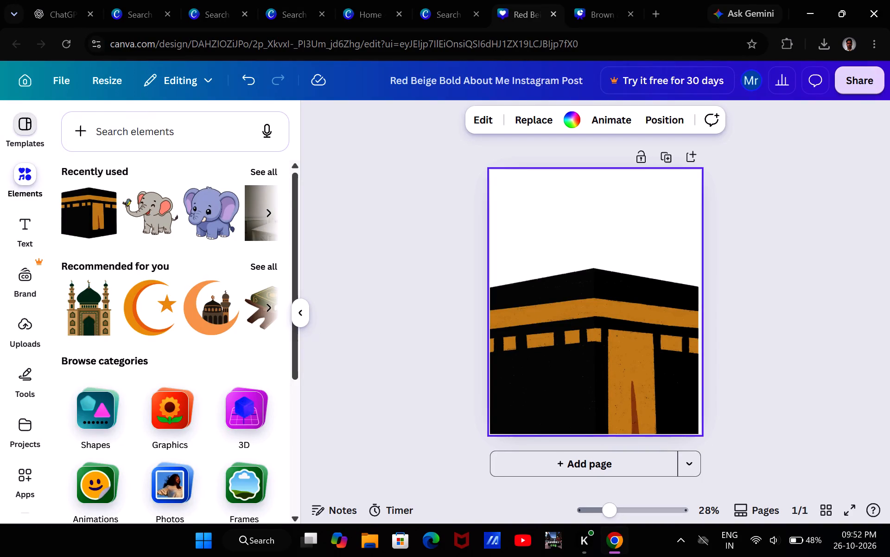
Search elements for MOON, add the dark full-moon graphic, shrink it to about half size and place it in the page's upper-left area.
left_click(147, 129)
type("MOON")
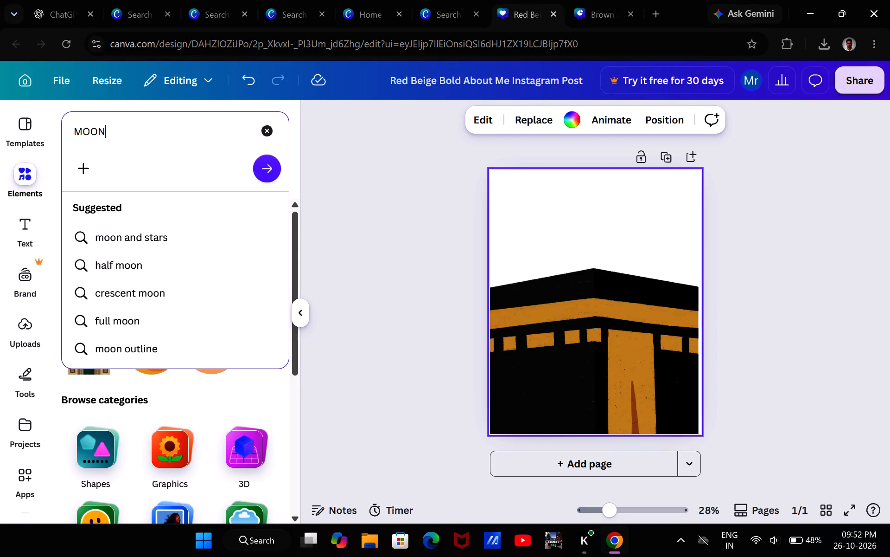
key("Return")
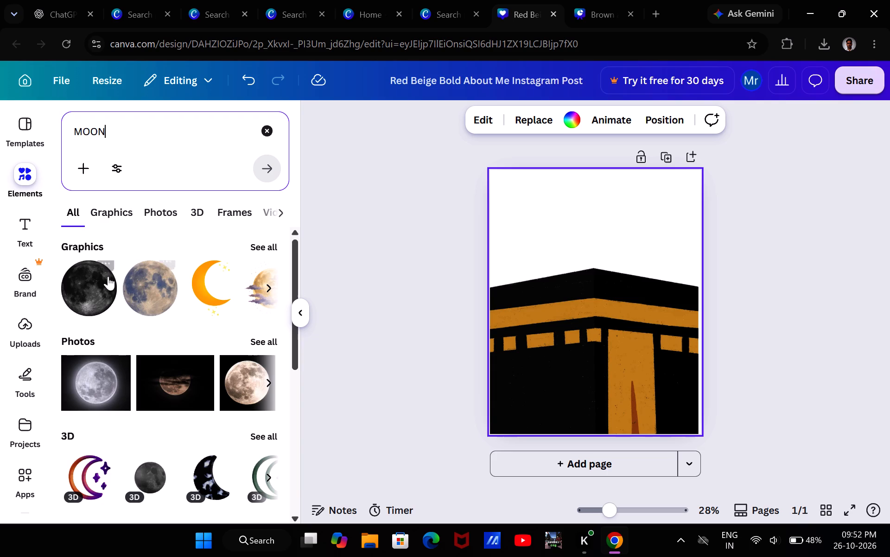
left_click(81, 292)
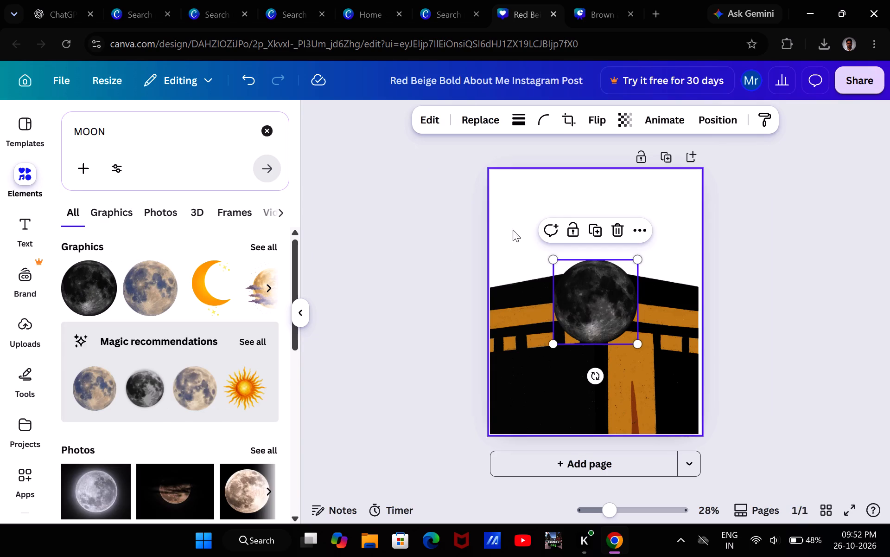
left_click_drag(592, 285, 542, 208)
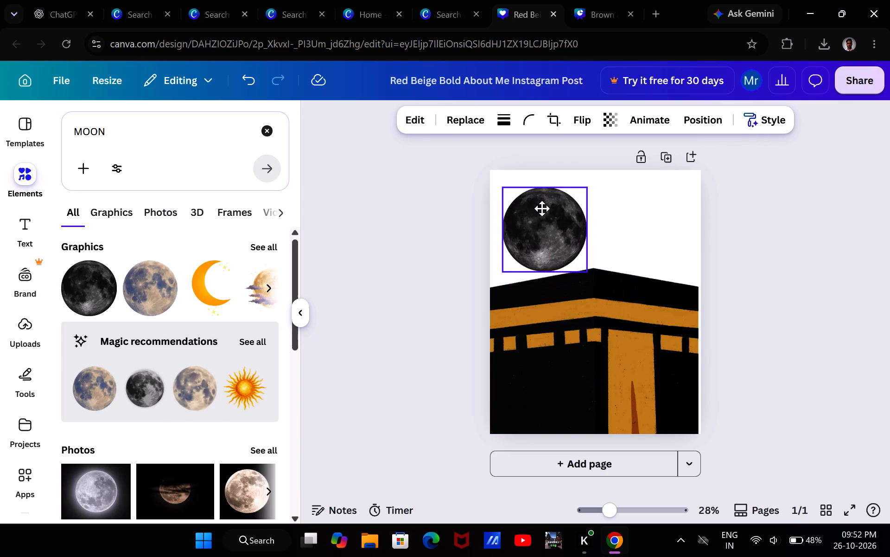
left_click_drag(542, 208, 545, 202)
left_click_drag(596, 260, 550, 222)
left_click_drag(535, 200, 548, 199)
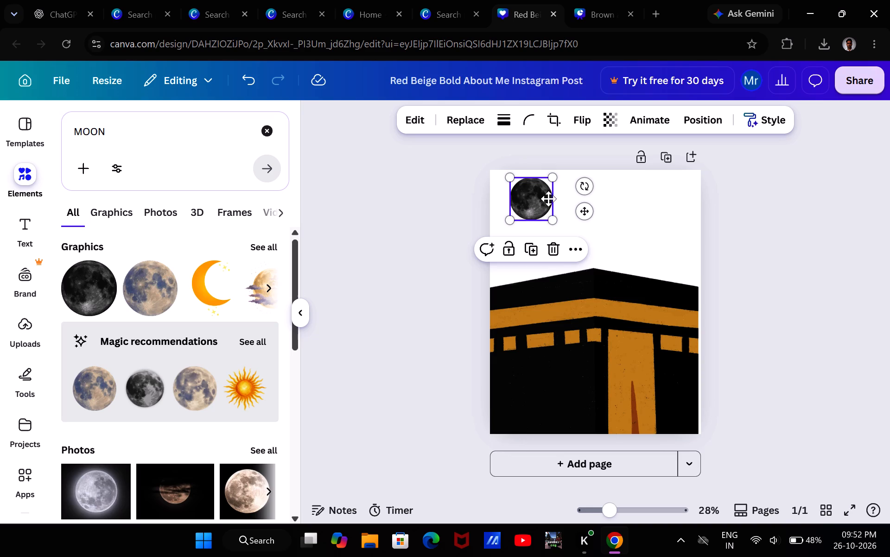
left_click_drag(548, 199, 537, 206)
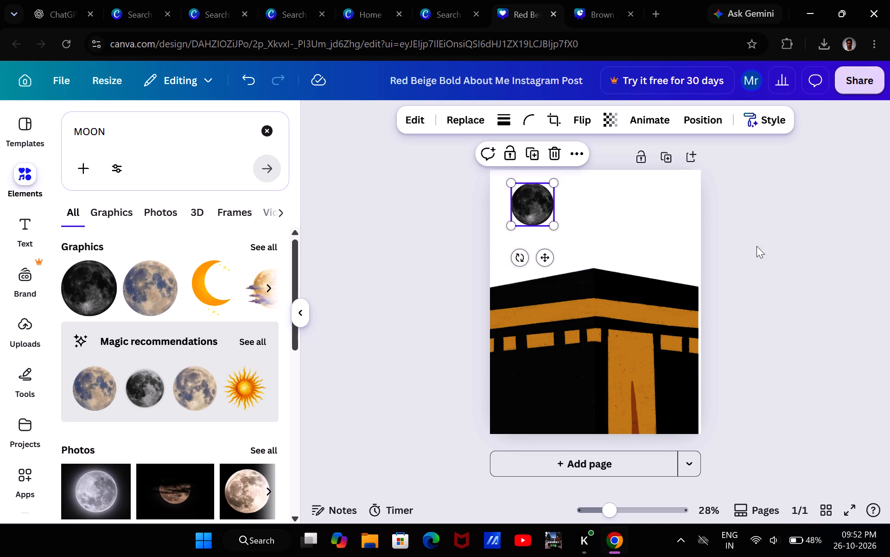
left_click(792, 241)
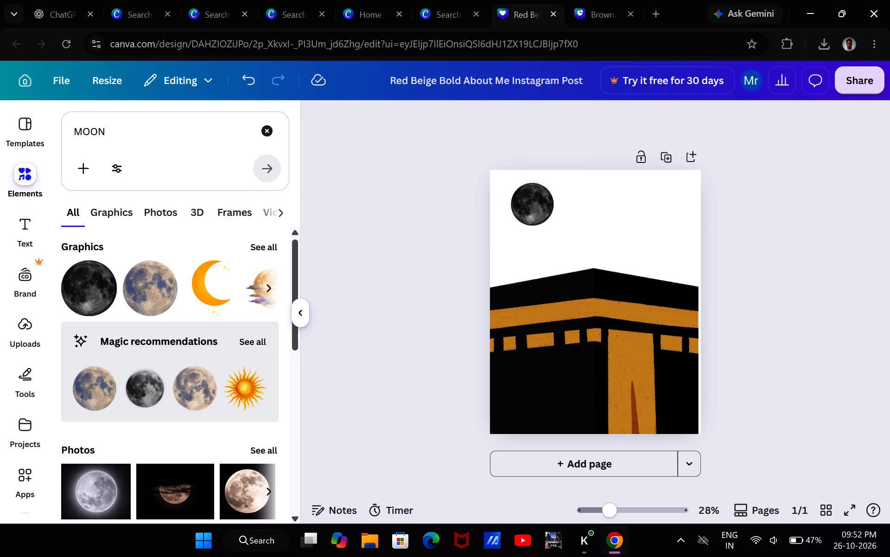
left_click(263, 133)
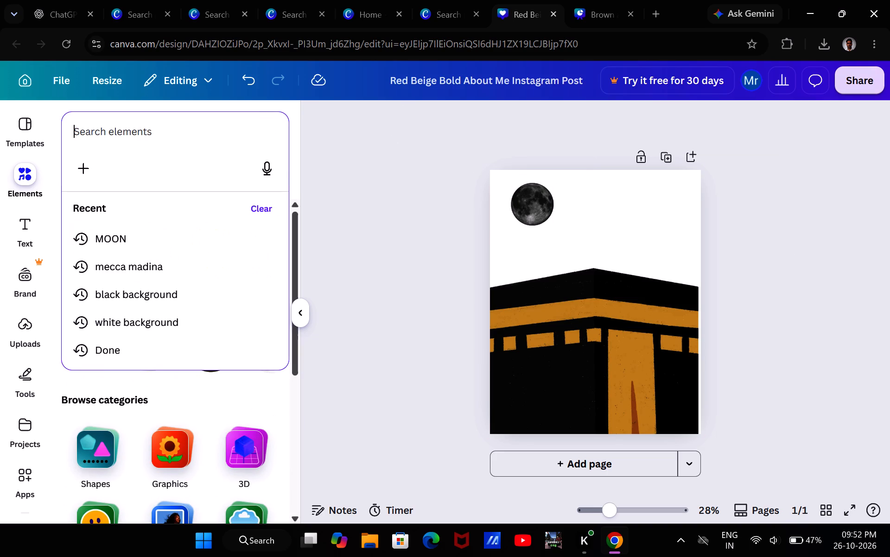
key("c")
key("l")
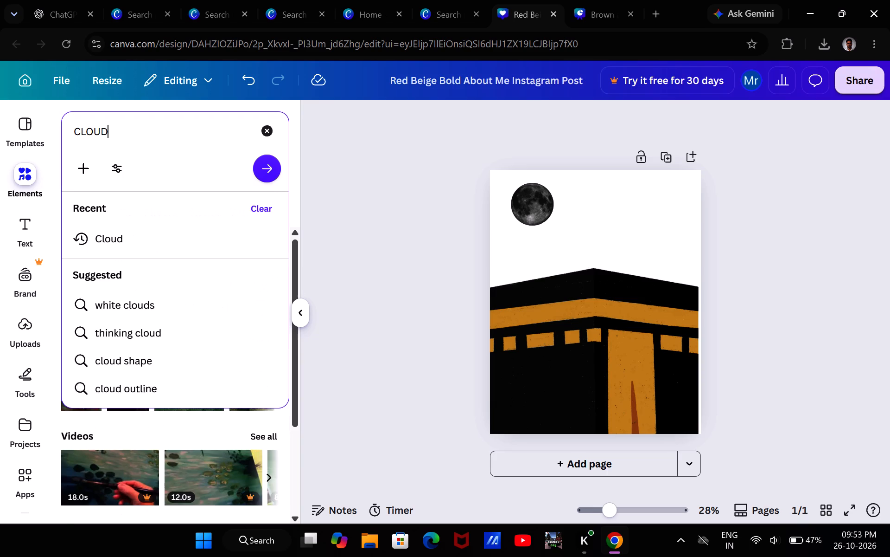
key("Return")
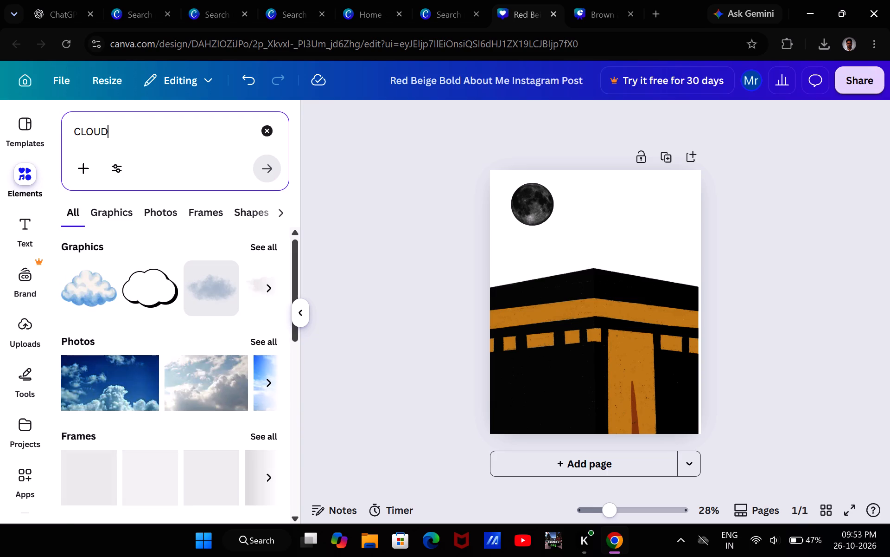
left_click(129, 382)
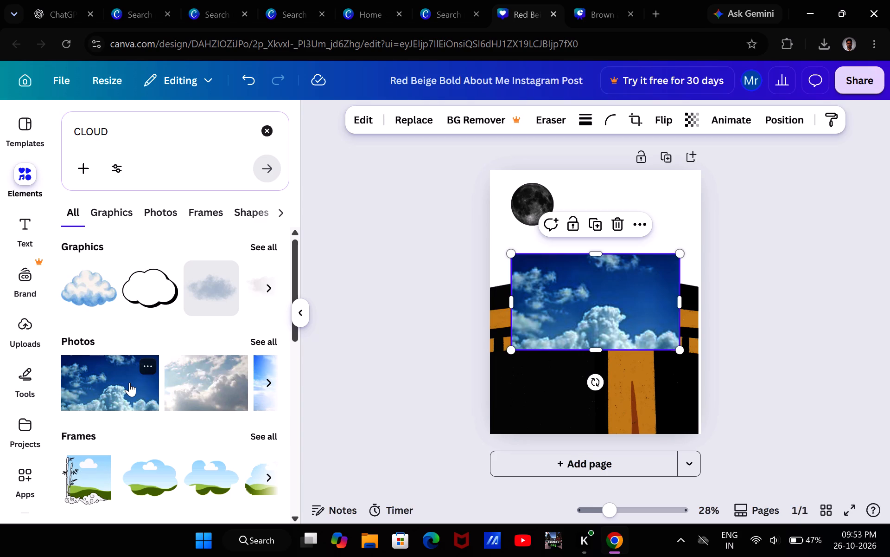
Make the cloud photo taller, scale it down and move it over the white area above the Kaaba.
left_click_drag(591, 256, 576, 211)
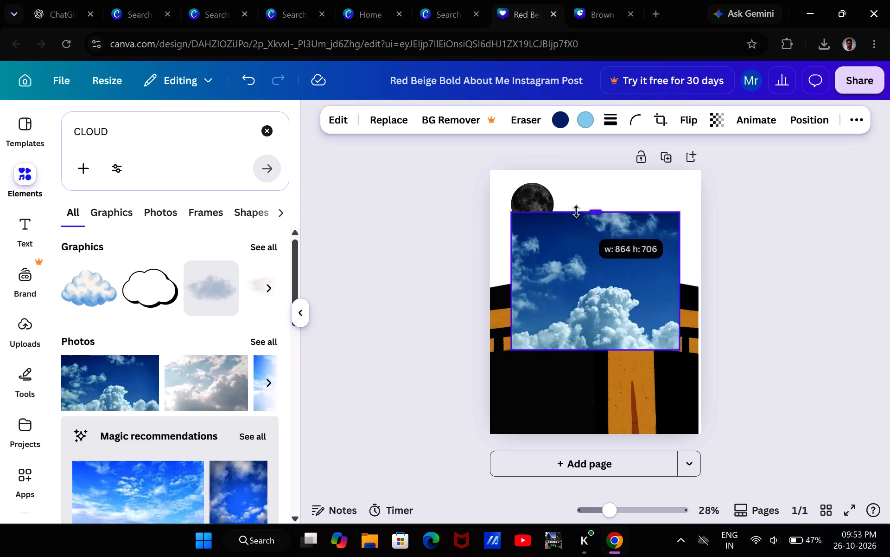
left_click_drag(576, 211, 572, 205)
left_click_drag(584, 228, 559, 191)
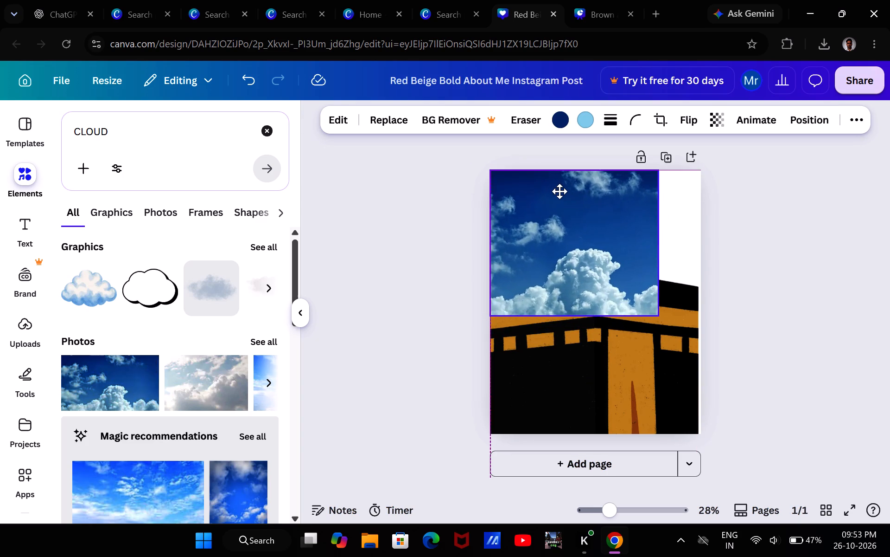
left_click_drag(559, 191, 566, 170)
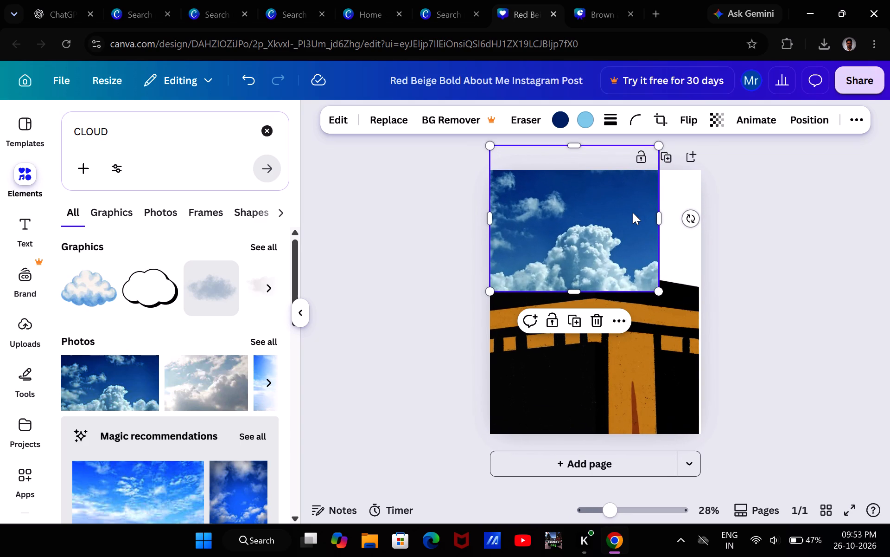
left_click(656, 209)
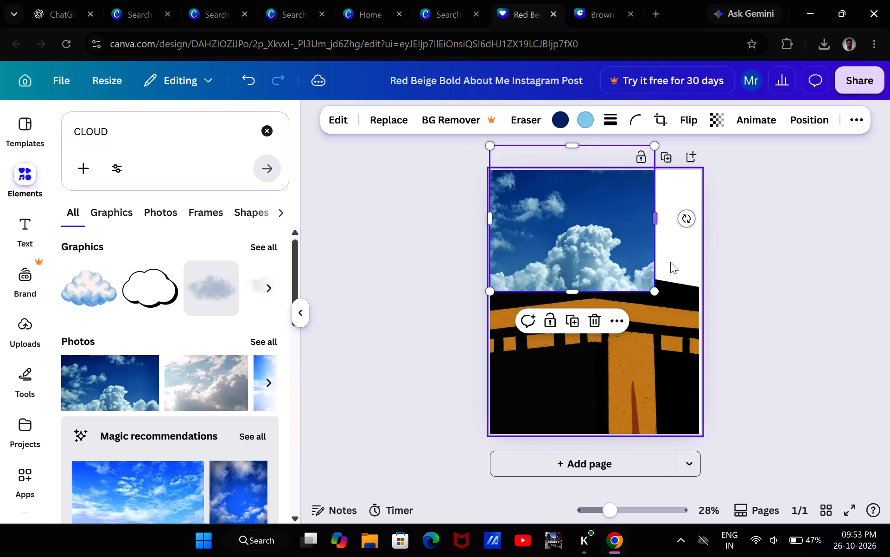
left_click_drag(653, 293, 613, 265)
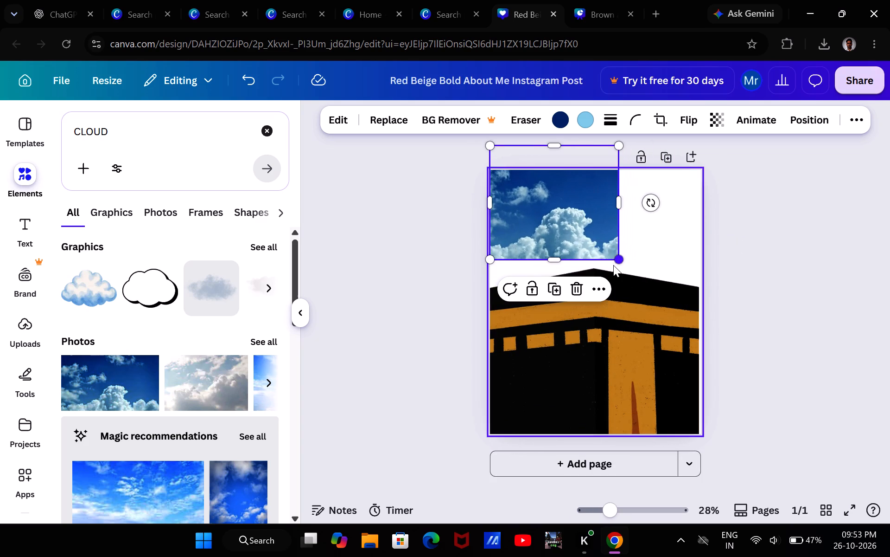
left_click_drag(585, 235, 598, 227)
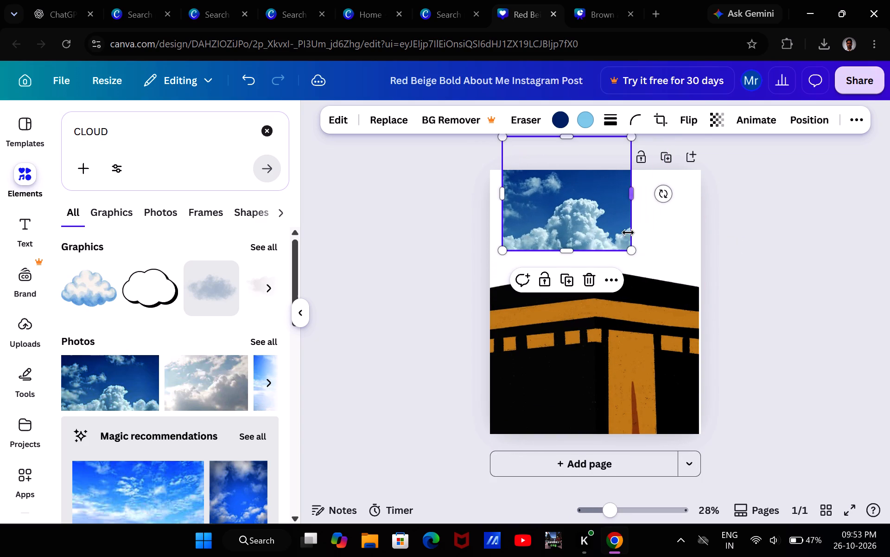
left_click_drag(589, 214, 629, 234)
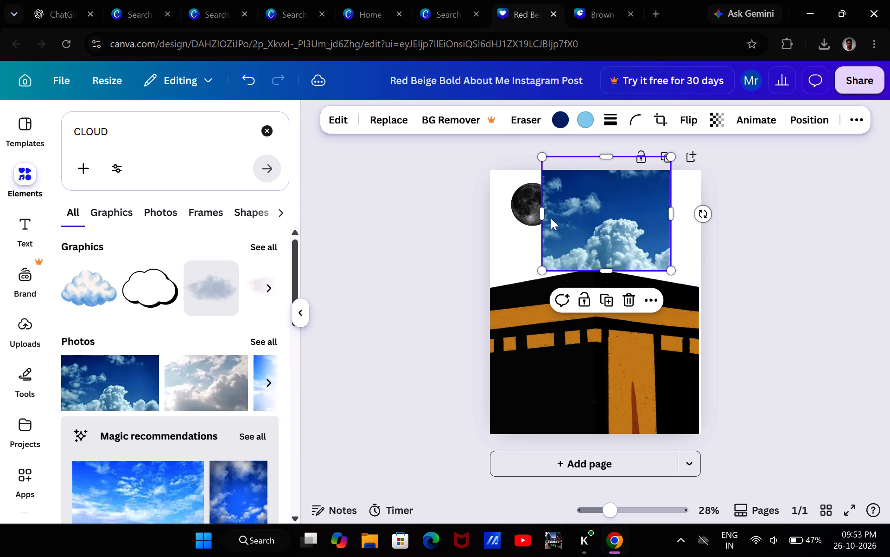
Shift and widen the cloud photo so it spans the full page width above the Kaaba.
left_click_drag(542, 214, 486, 216)
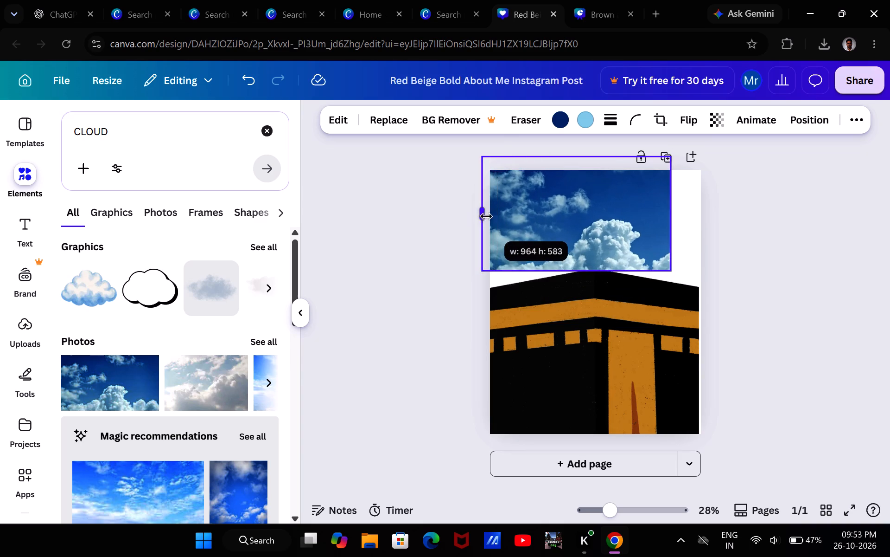
left_click_drag(486, 216, 506, 222)
left_click_drag(608, 206, 628, 206)
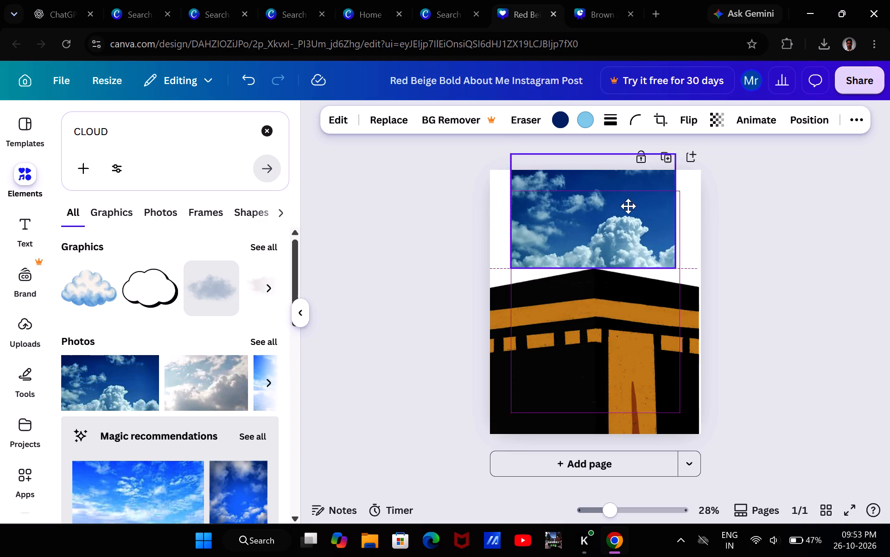
left_click_drag(628, 206, 643, 206)
left_click_drag(542, 210, 540, 210)
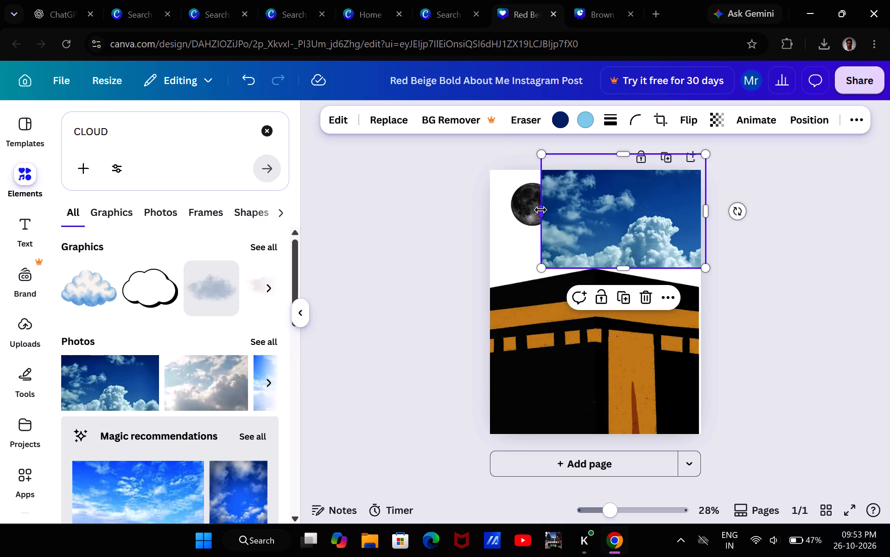
left_click_drag(540, 210, 490, 215)
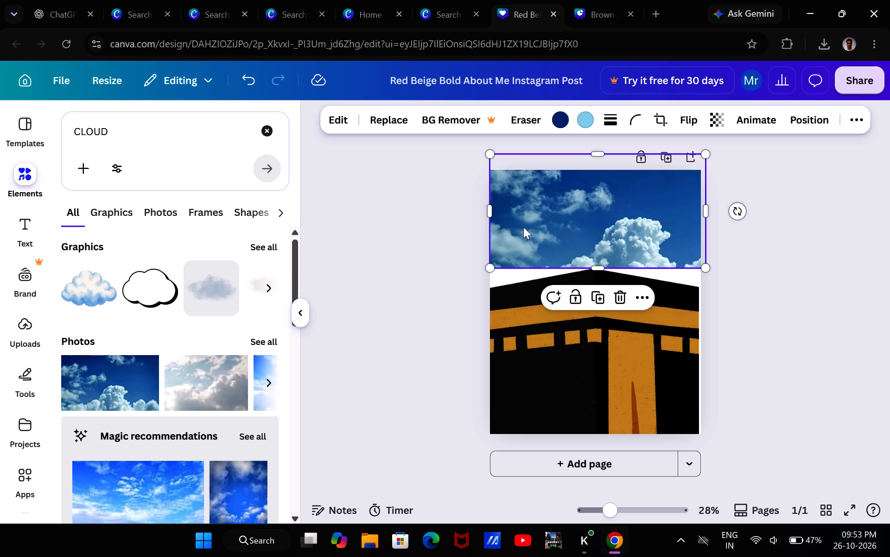
Enlarge and reposition the cloud photo to cover the page's top from edge to edge and overlap the Kaaba's roof.
left_click_drag(523, 227, 518, 248)
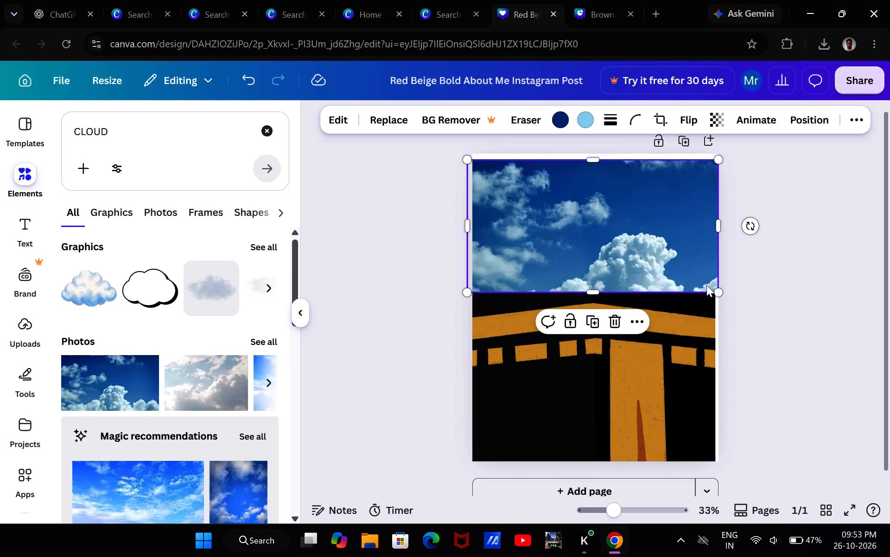
left_click_drag(713, 284, 722, 307)
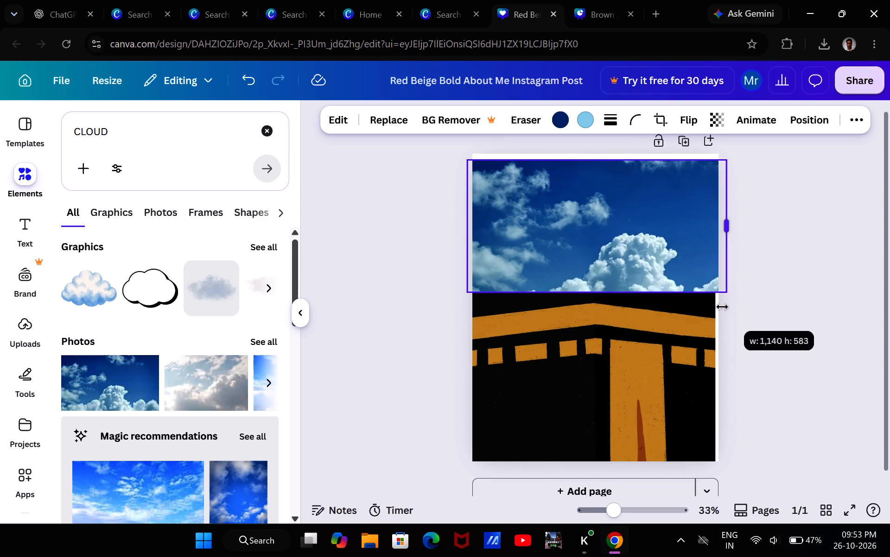
left_click_drag(722, 307, 727, 320)
left_click(644, 243)
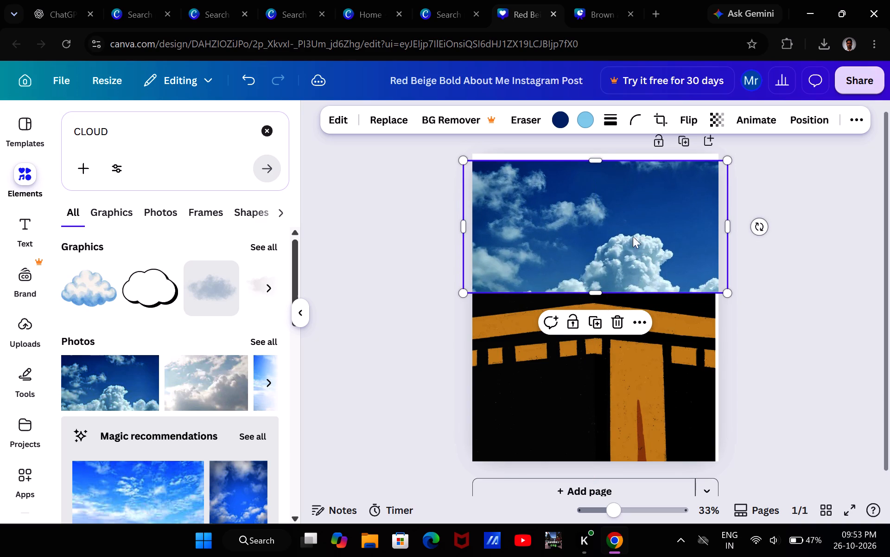
left_click_drag(461, 157, 449, 151)
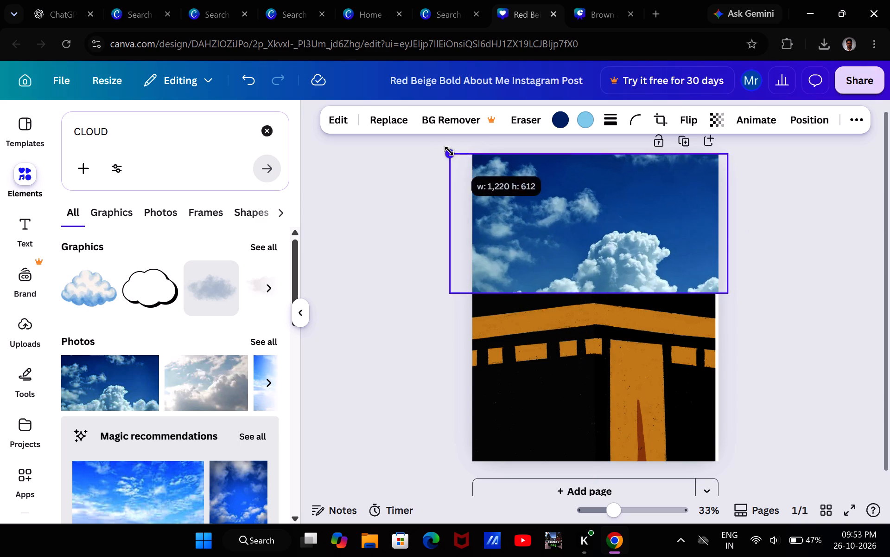
left_click_drag(449, 151, 436, 142)
left_click_drag(559, 203, 580, 216)
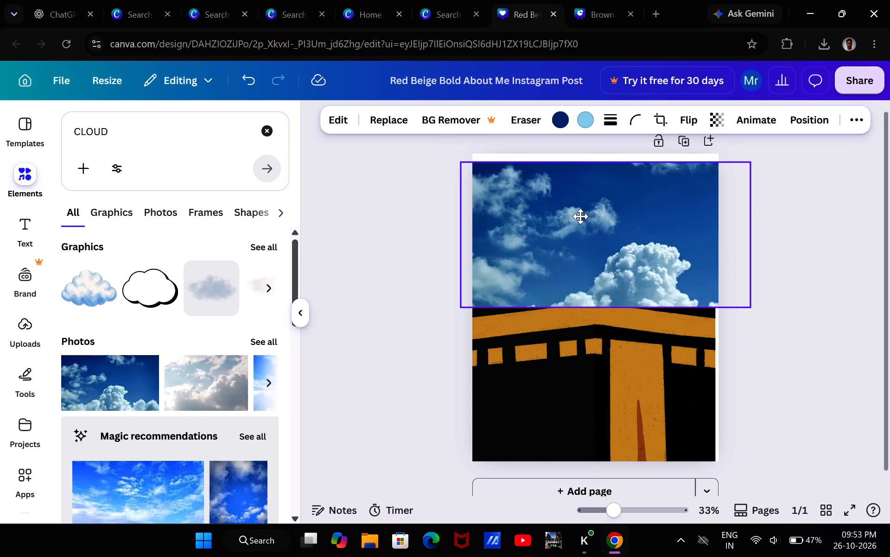
left_click_drag(580, 216, 575, 208)
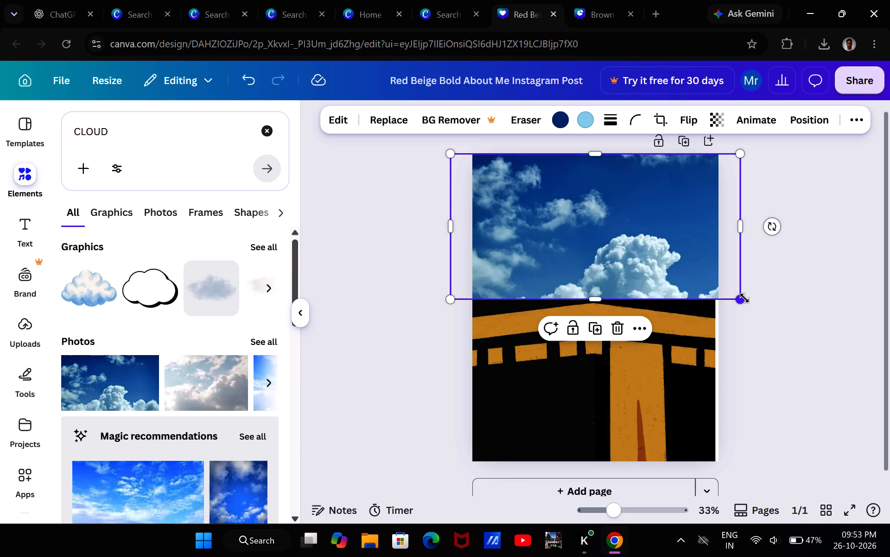
double_click(744, 298)
left_click_drag(744, 298, 775, 316)
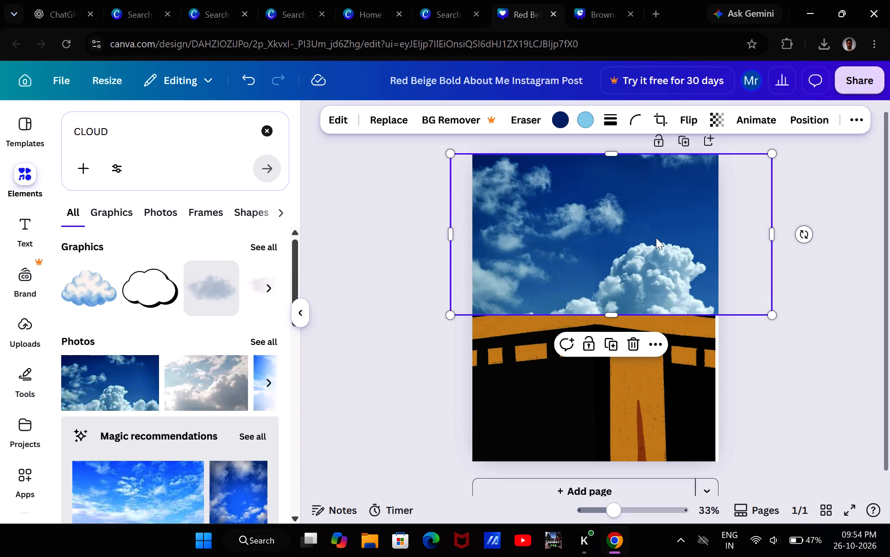
Move the cloud photo slightly up and to the left, revealing more of the Kaaba's roof below it.
left_click_drag(656, 238, 649, 226)
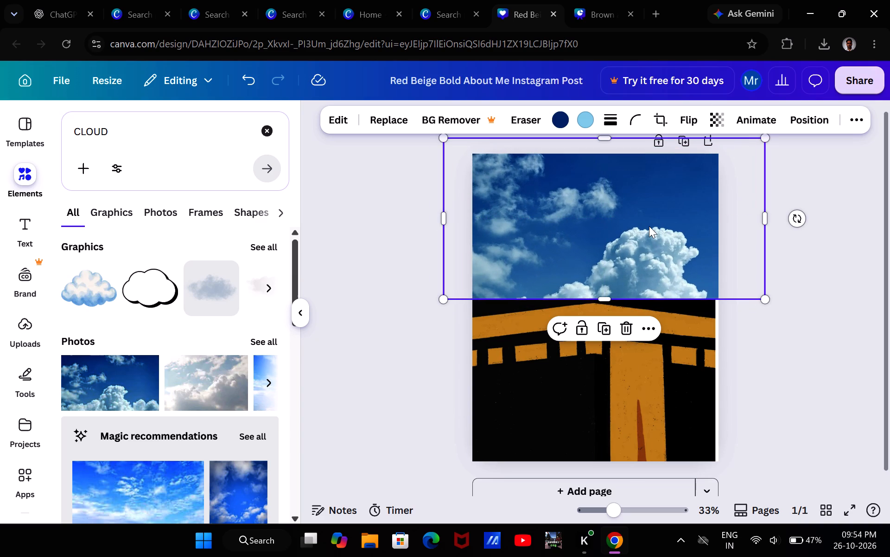
Shift and slightly enlarge the Kaaba so it spans the full page width, and nudge it slightly down.
left_click_drag(594, 376, 596, 376)
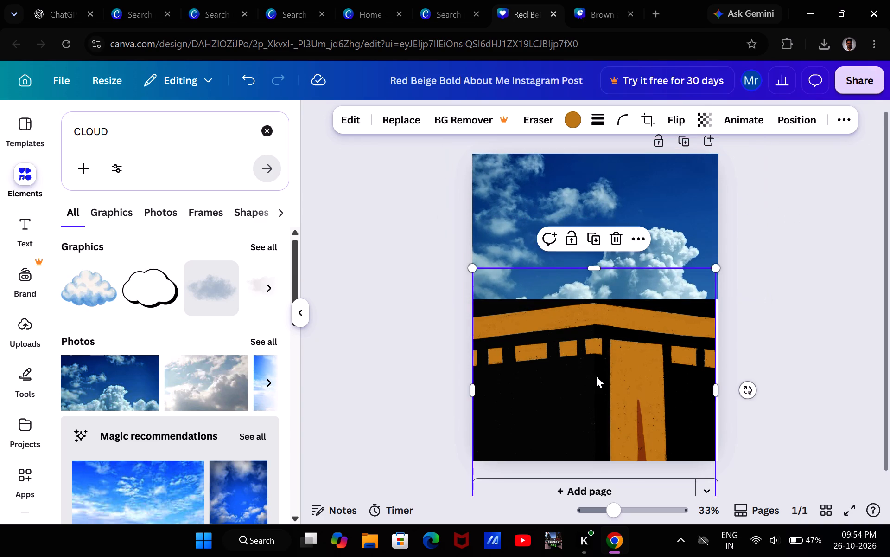
left_click_drag(596, 376, 598, 376)
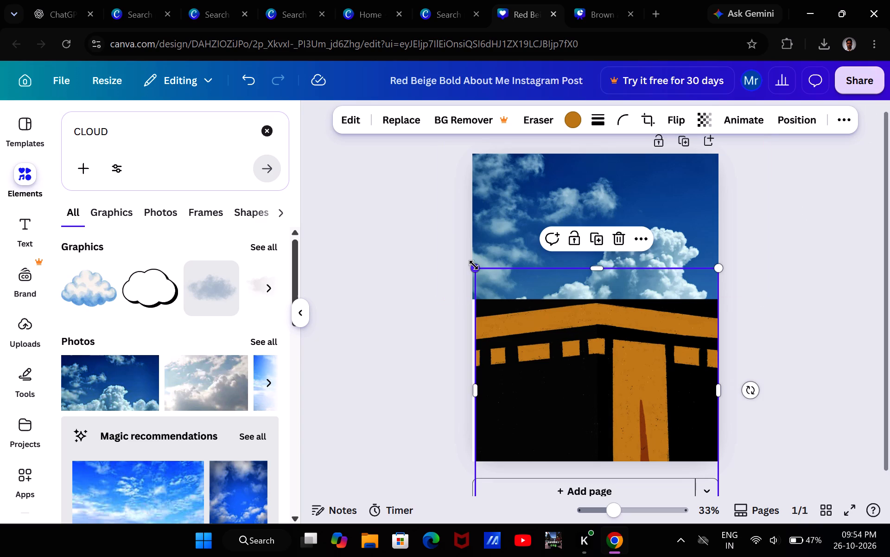
left_click_drag(474, 265, 466, 266)
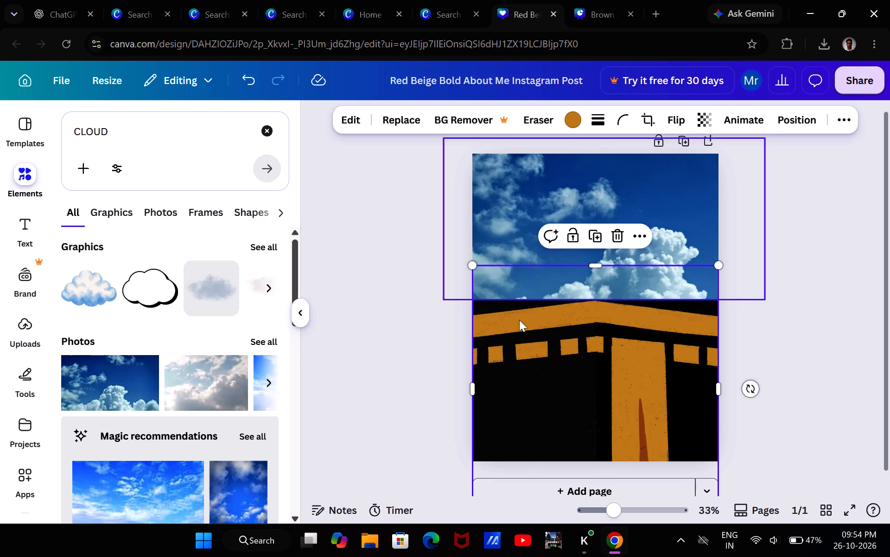
left_click(521, 328)
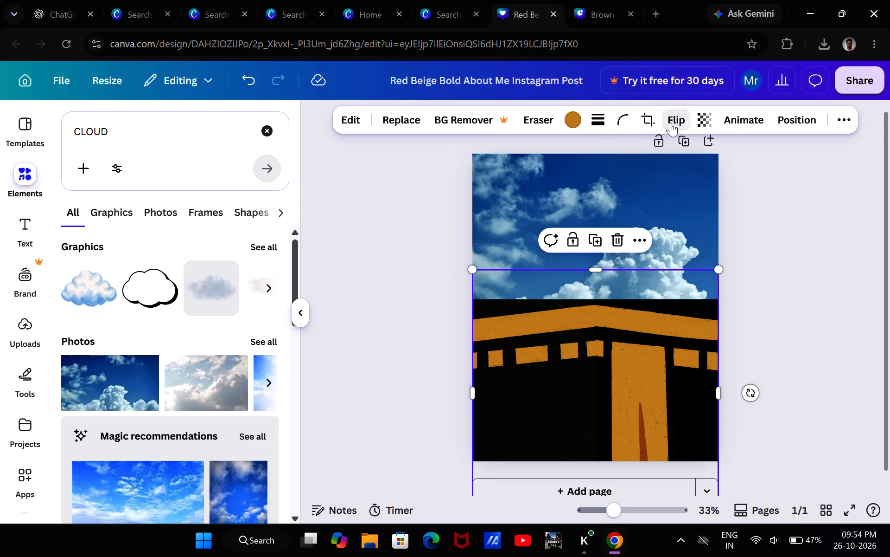
Open the transparency setting for the Kaaba graphic.
left_click(702, 117)
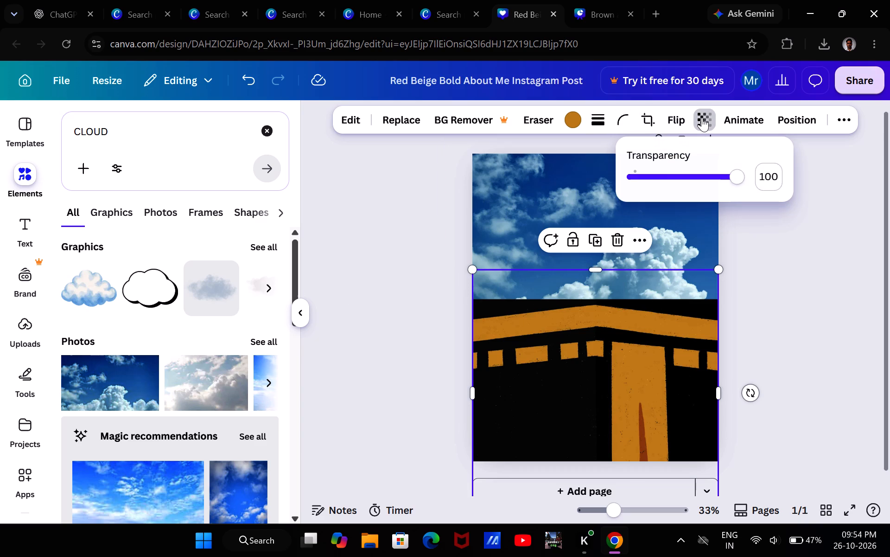
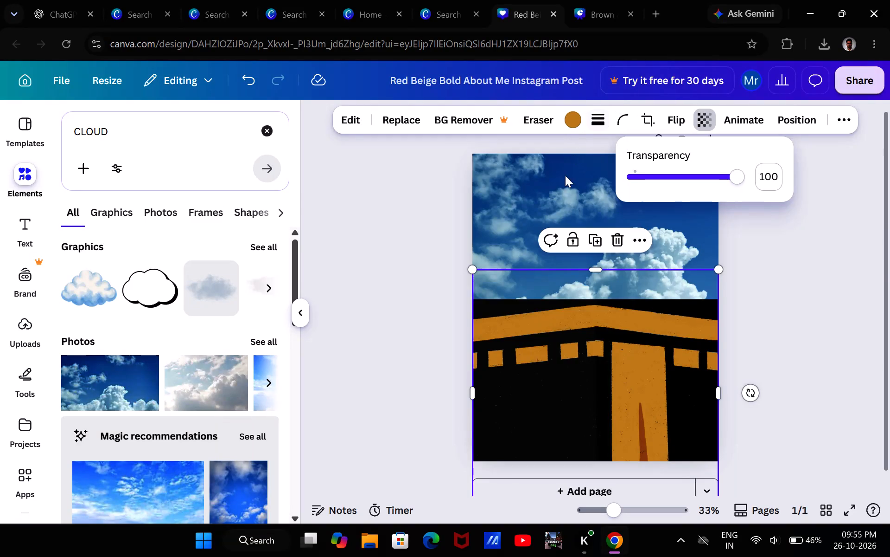
Move the cloud photo's layer behind the moon and the Kaaba, directly above the page background.
left_click(546, 204)
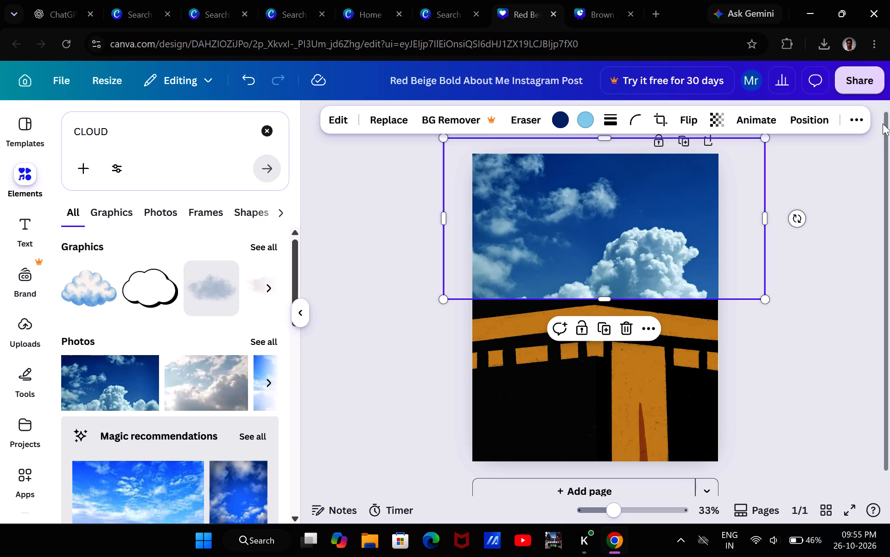
left_click(853, 121)
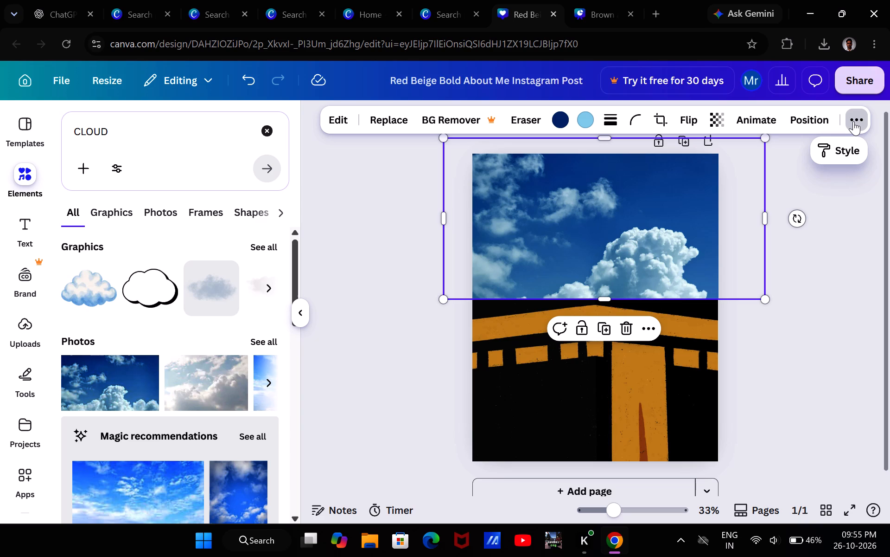
left_click(853, 121)
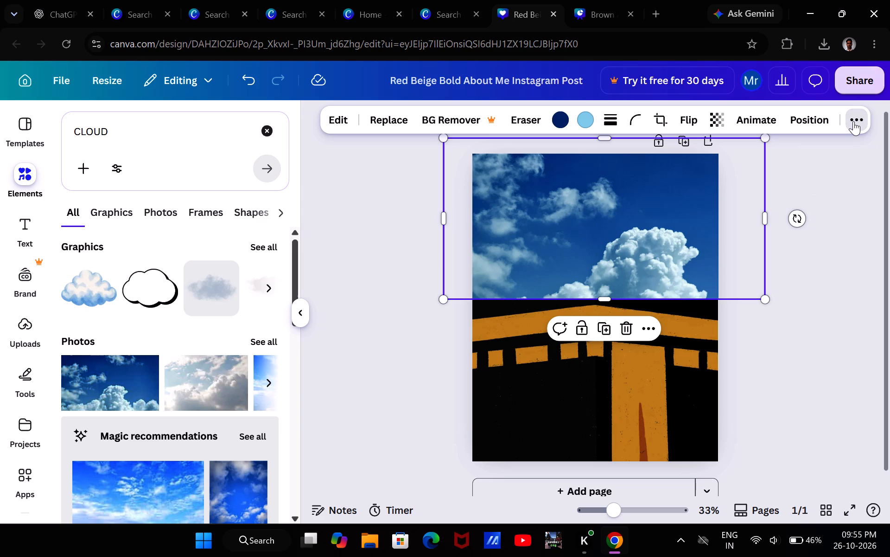
left_click(853, 121)
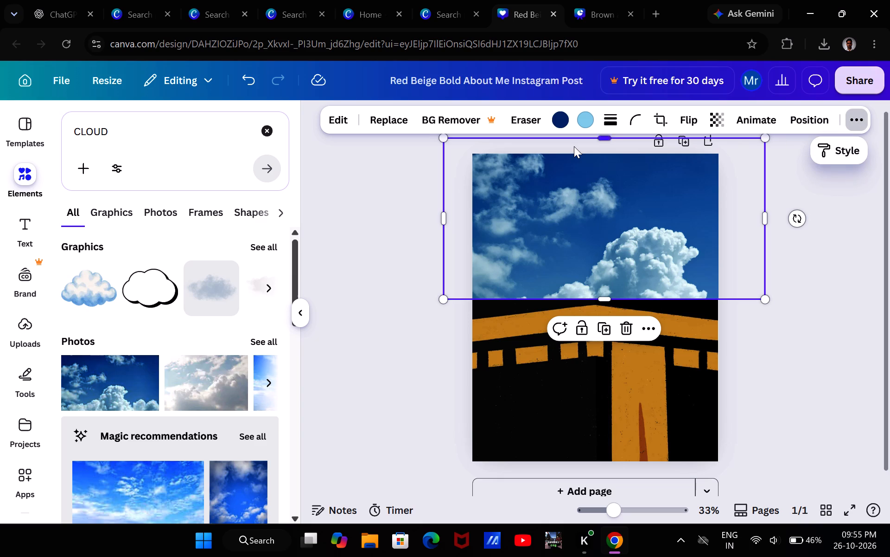
left_click(651, 327)
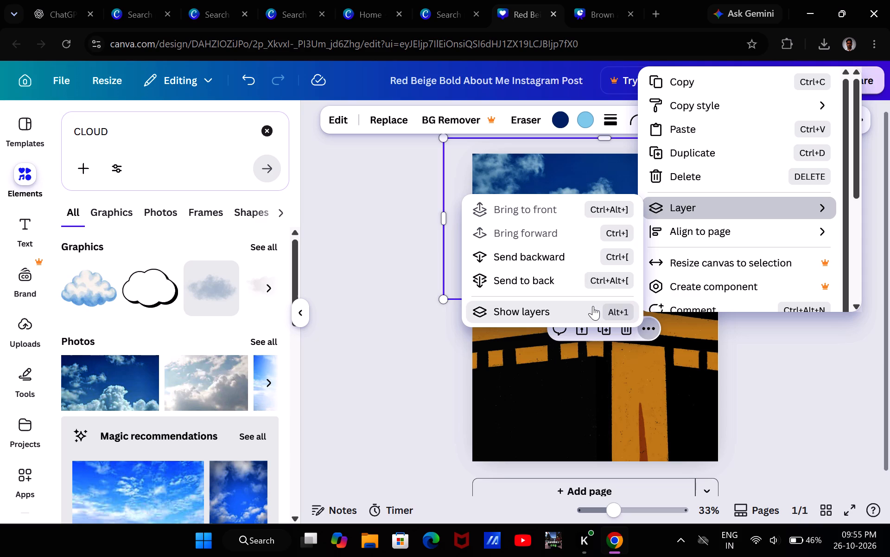
left_click(593, 306)
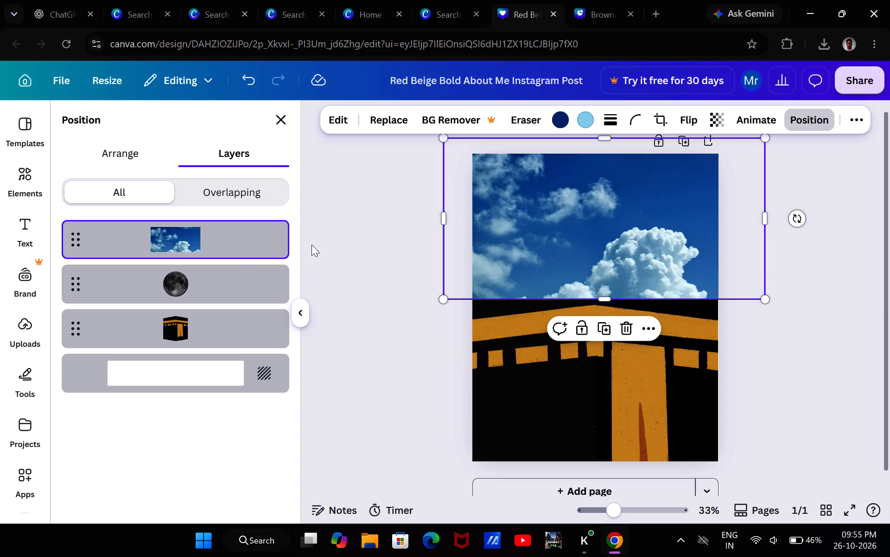
left_click_drag(234, 243, 246, 341)
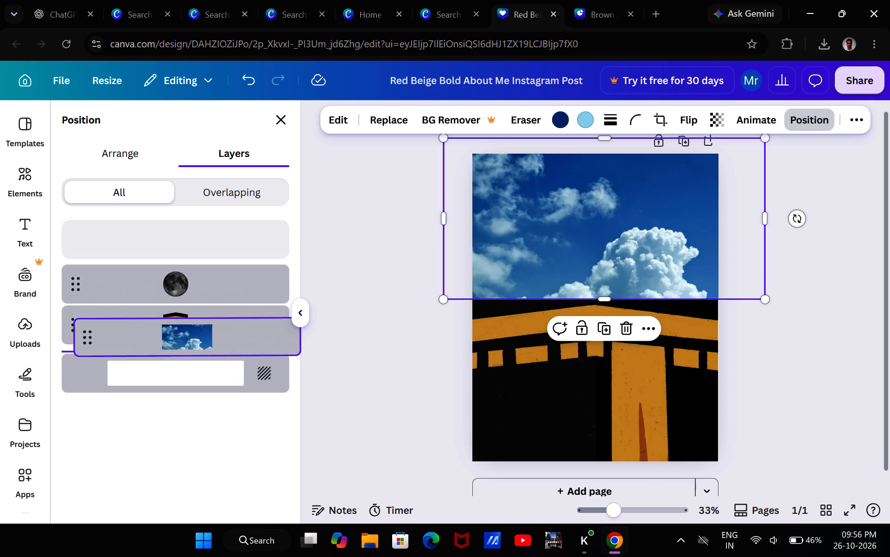
left_click_drag(246, 341, 241, 346)
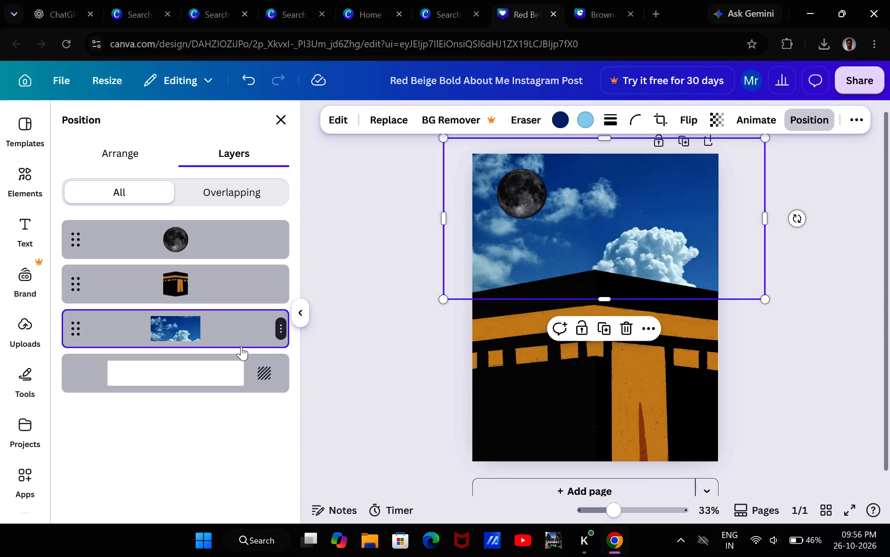
left_click(334, 323)
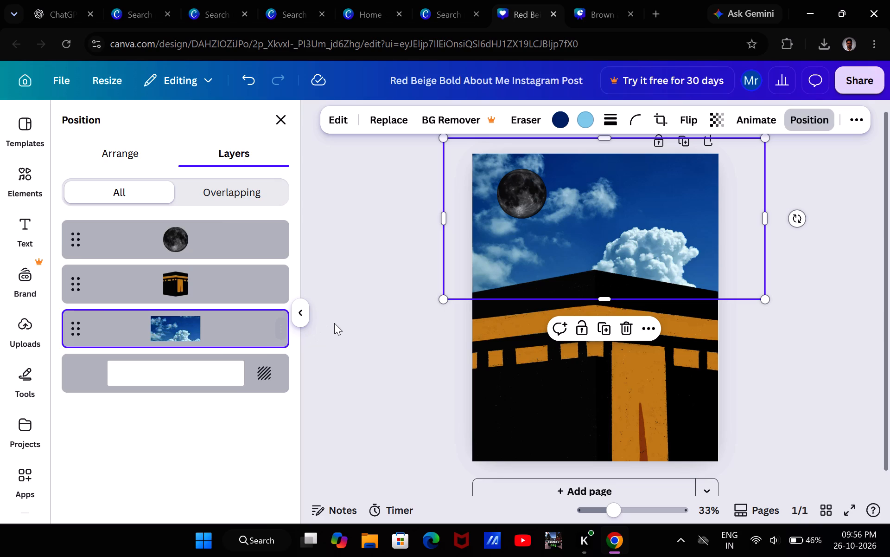
left_click(404, 307)
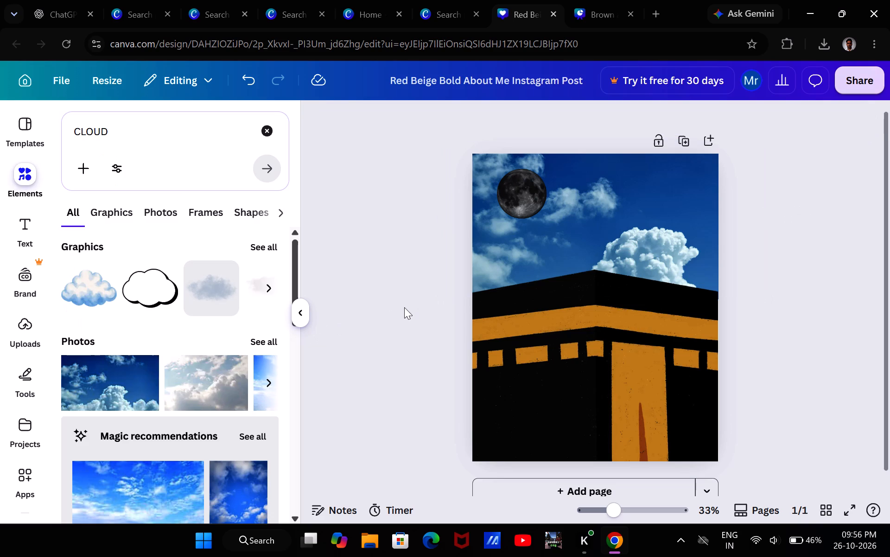
Delete the moon graphic from the sky.
left_click(527, 195)
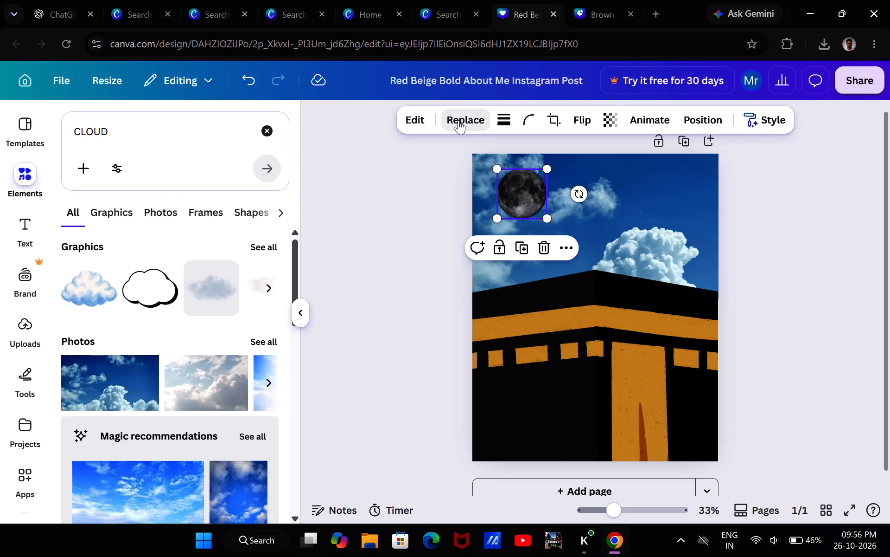
left_click(540, 240)
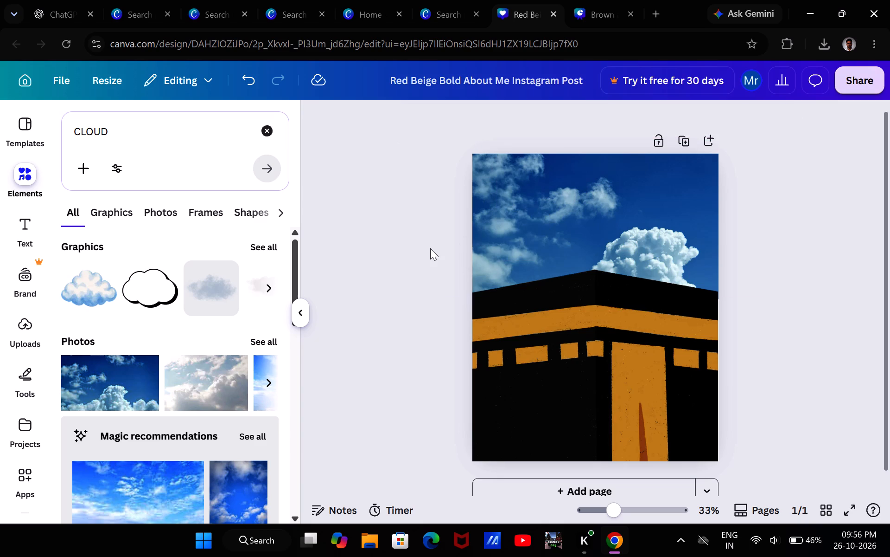
left_click(430, 248)
Nudge the Kaaba graphic slightly down the page.
left_click(511, 311)
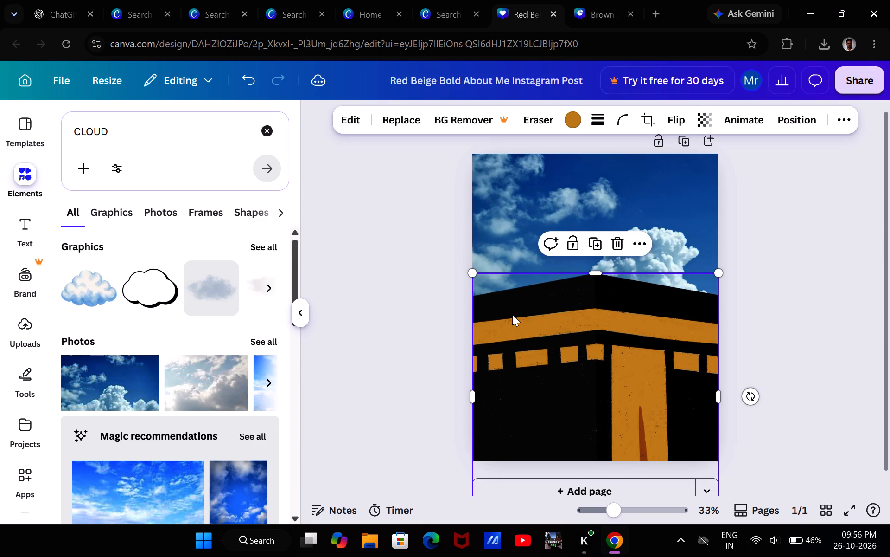
left_click(416, 306)
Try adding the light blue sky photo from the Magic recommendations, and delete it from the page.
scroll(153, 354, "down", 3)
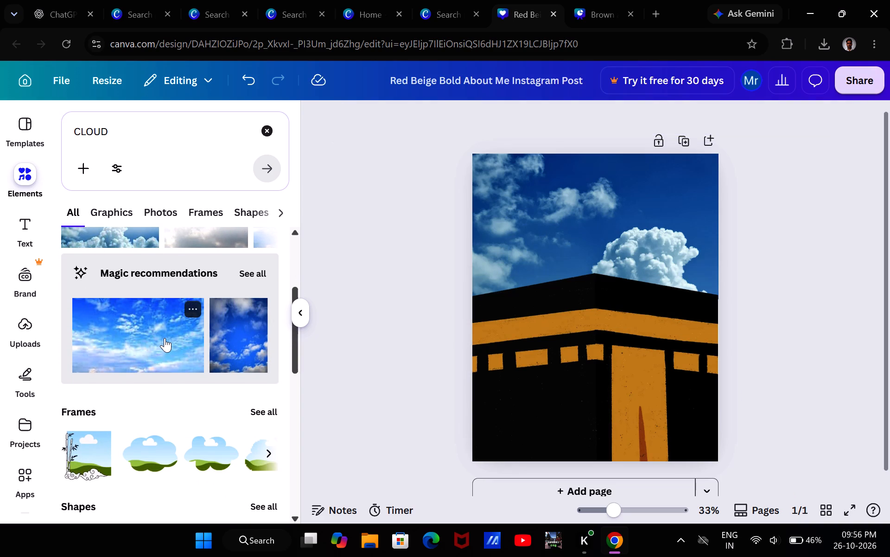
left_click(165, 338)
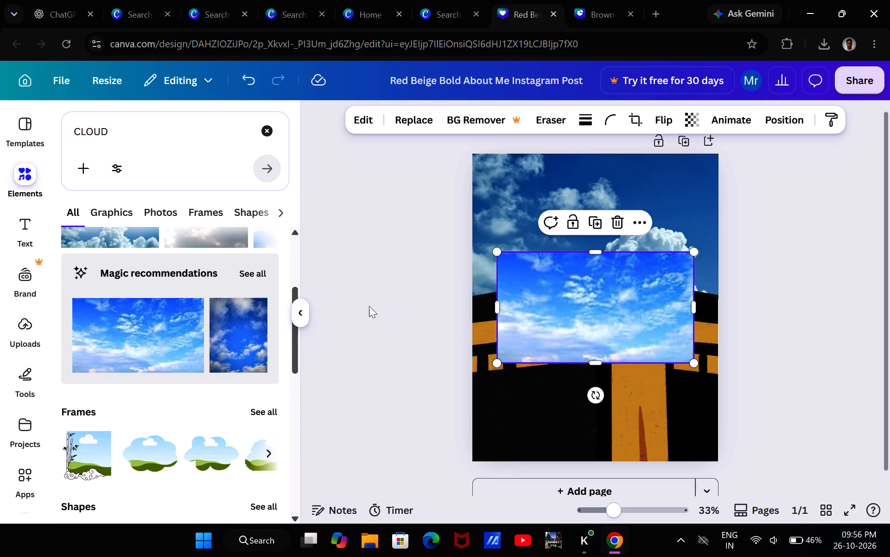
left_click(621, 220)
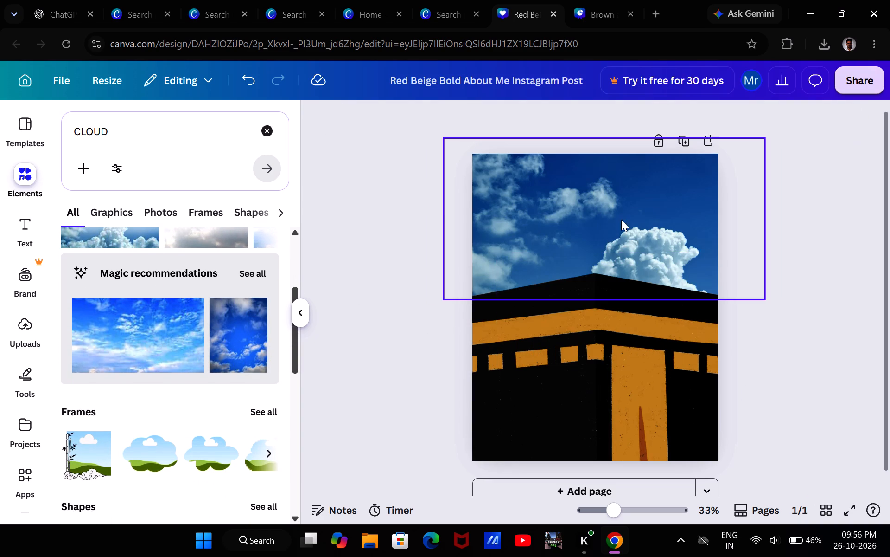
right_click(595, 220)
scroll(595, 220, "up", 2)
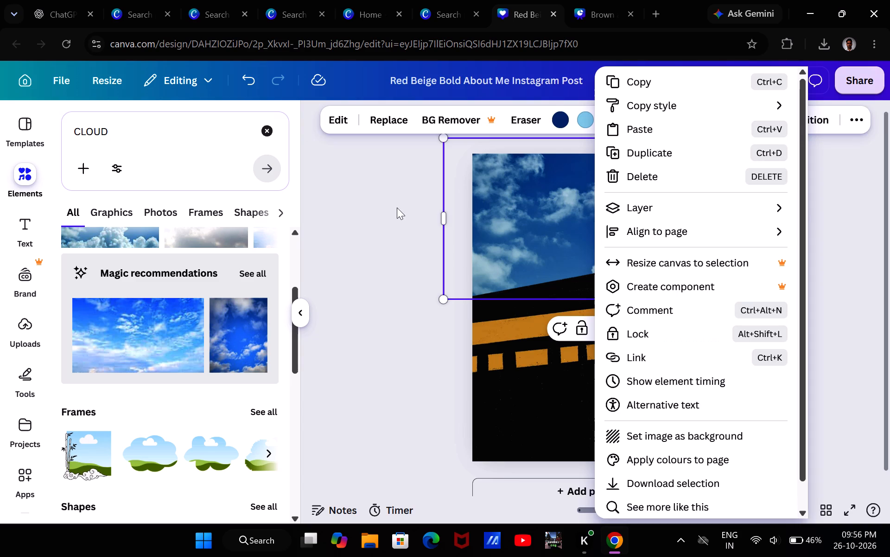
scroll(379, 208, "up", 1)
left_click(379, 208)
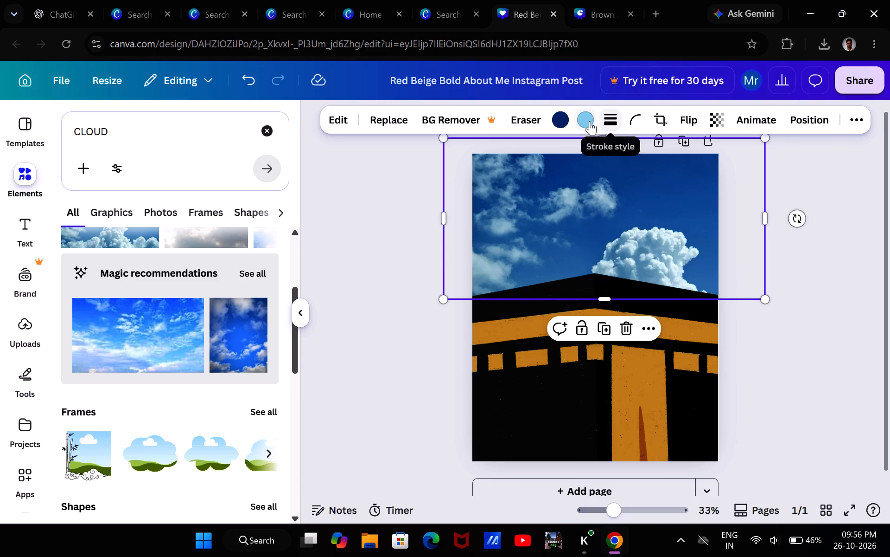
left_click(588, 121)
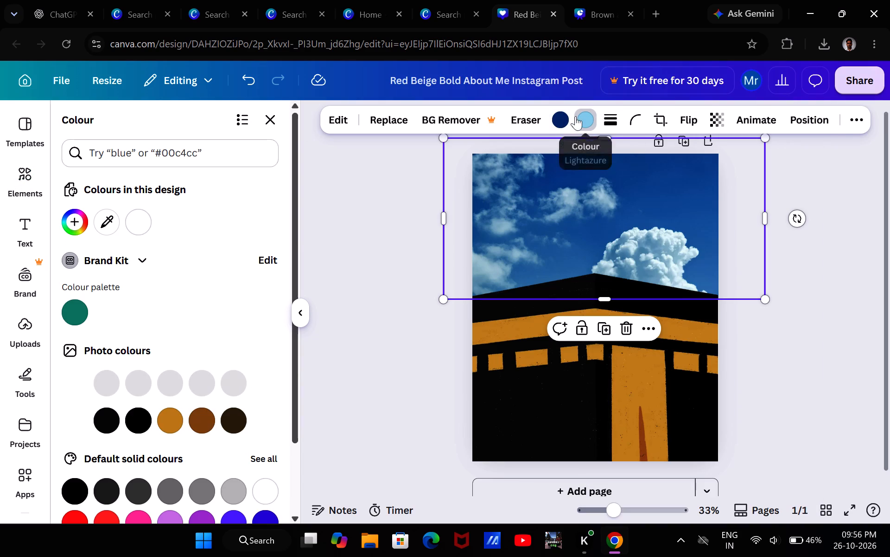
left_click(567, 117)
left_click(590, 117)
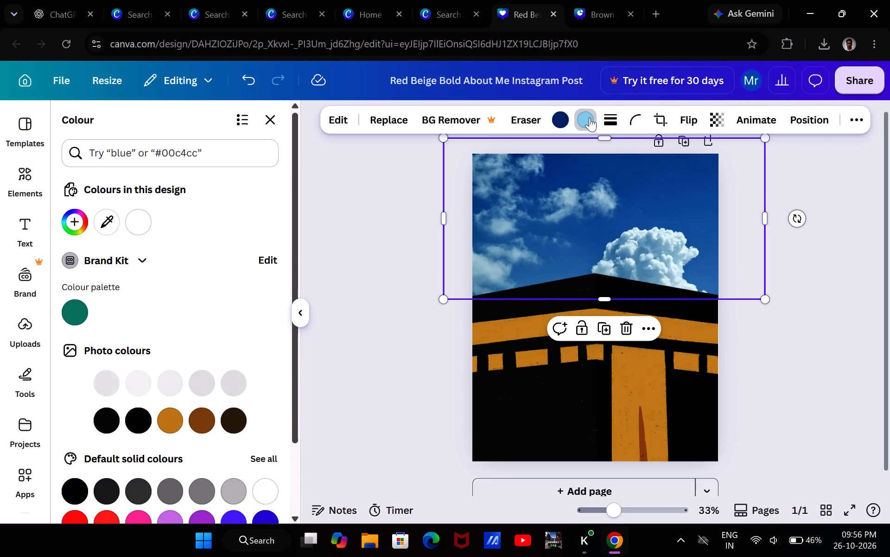
Lower the cloud photo's transparency value moderately below 100 to lighten the sky.
left_click(715, 122)
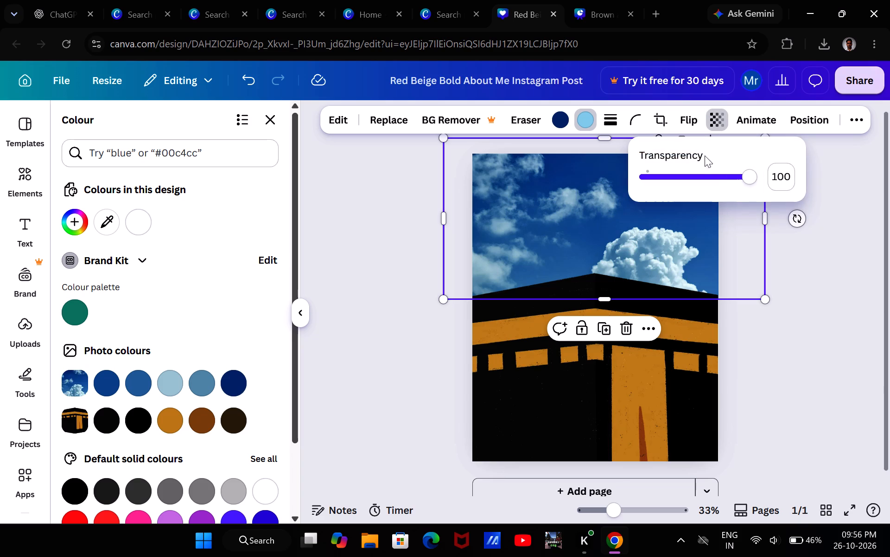
left_click(747, 174)
left_click_drag(747, 174, 732, 176)
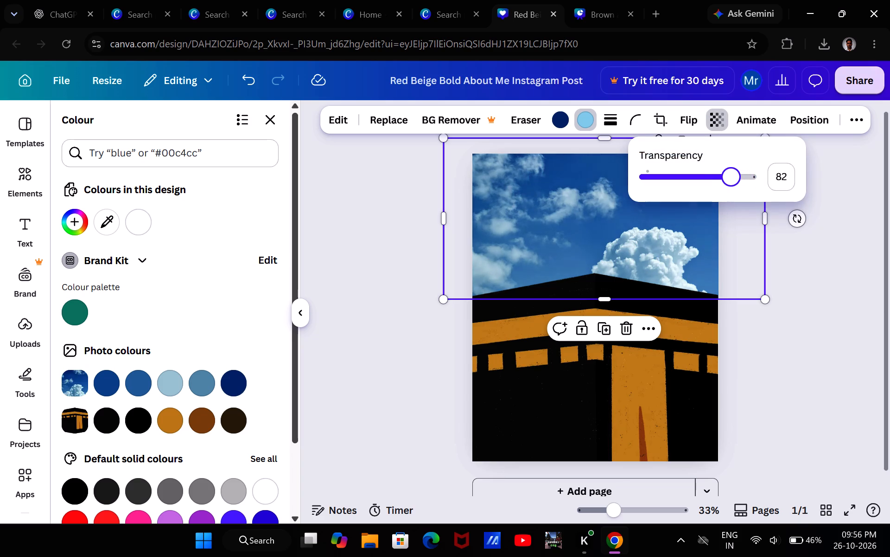
left_click_drag(732, 176, 728, 181)
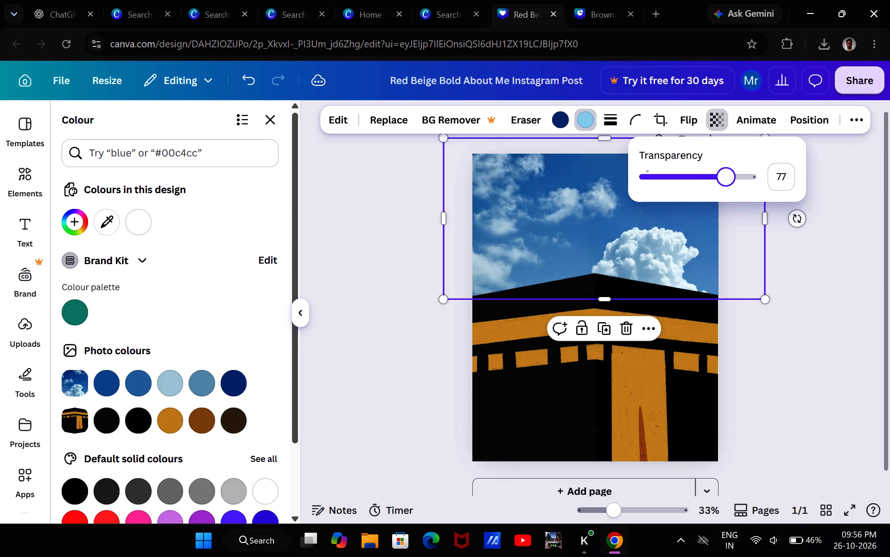
left_click_drag(728, 181, 733, 180)
left_click(403, 257)
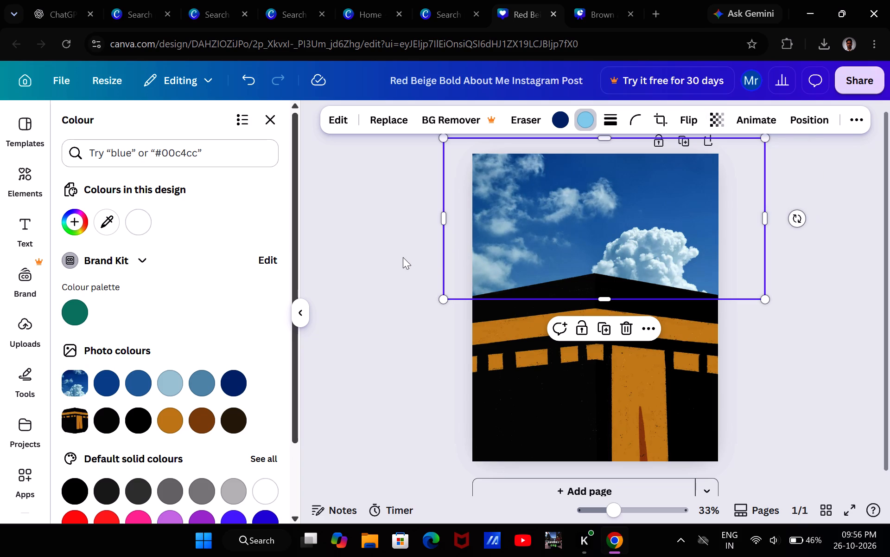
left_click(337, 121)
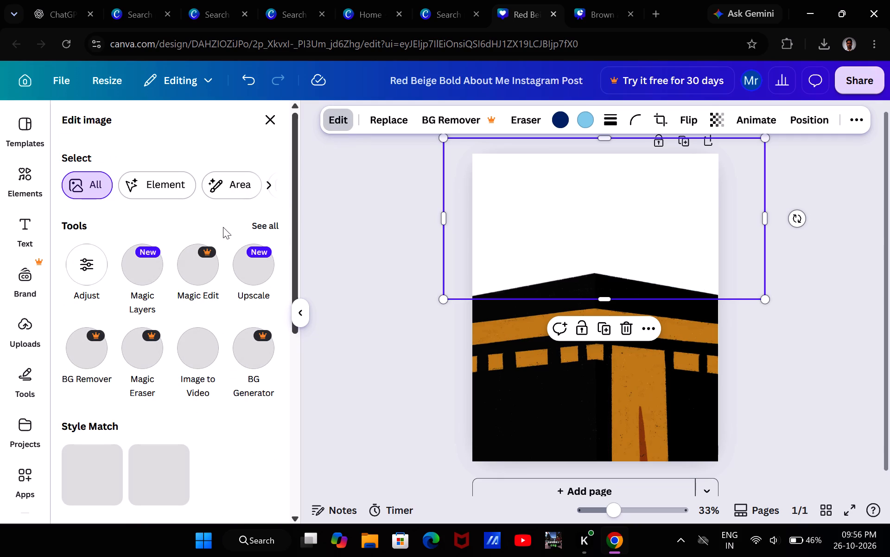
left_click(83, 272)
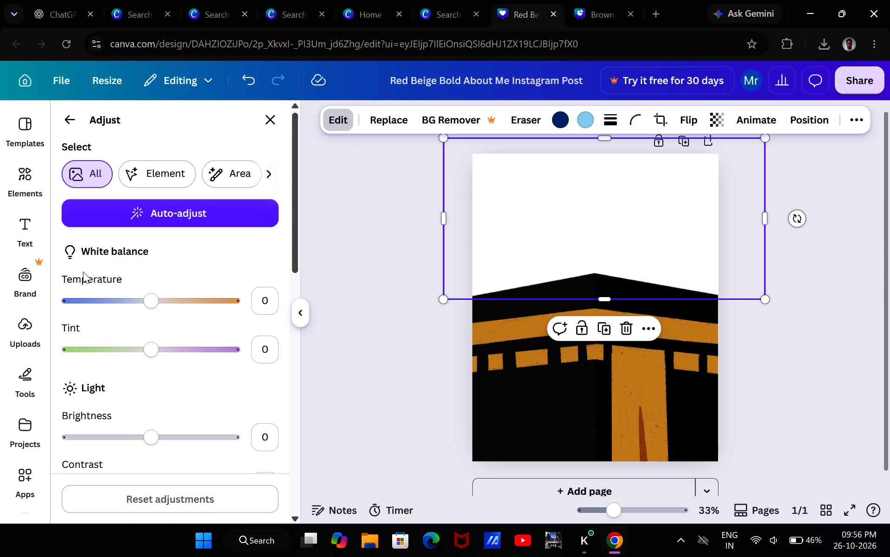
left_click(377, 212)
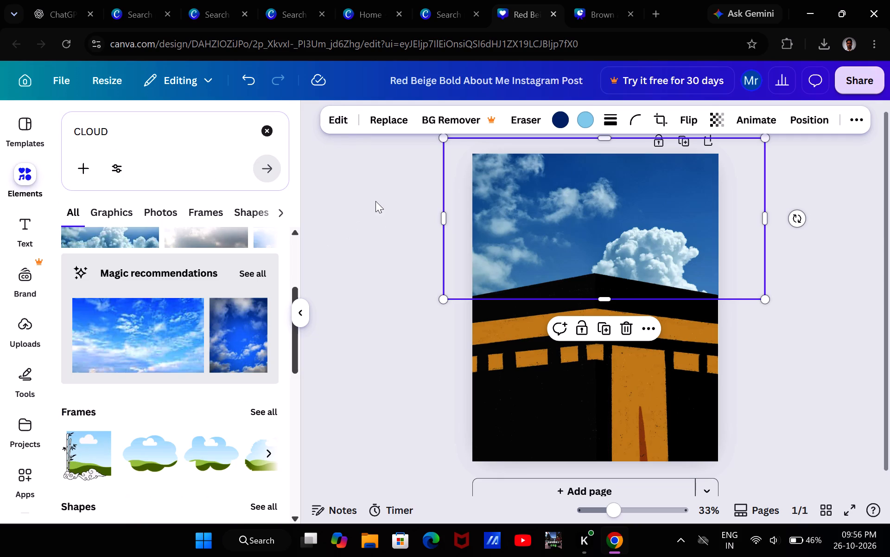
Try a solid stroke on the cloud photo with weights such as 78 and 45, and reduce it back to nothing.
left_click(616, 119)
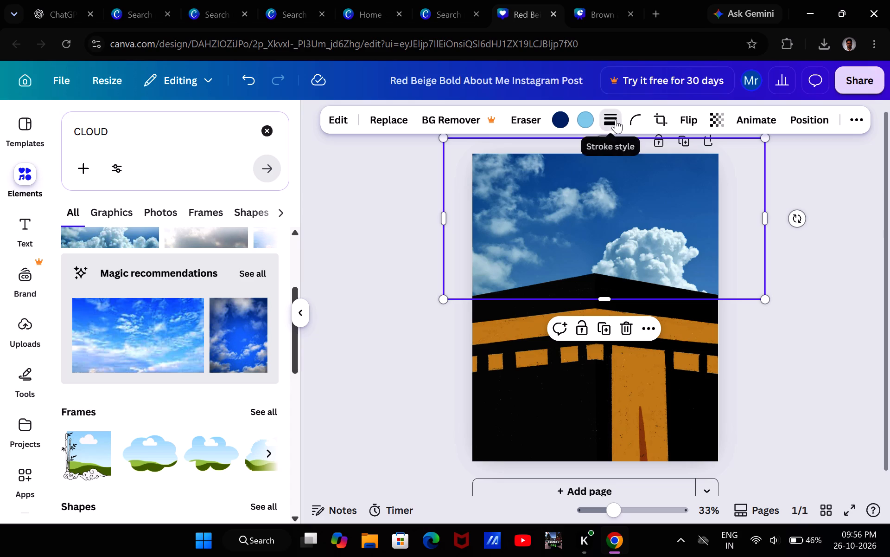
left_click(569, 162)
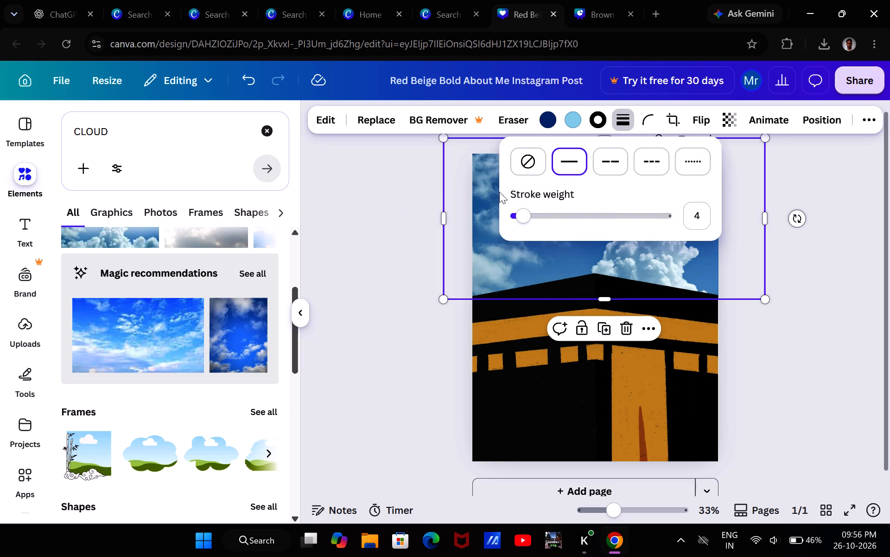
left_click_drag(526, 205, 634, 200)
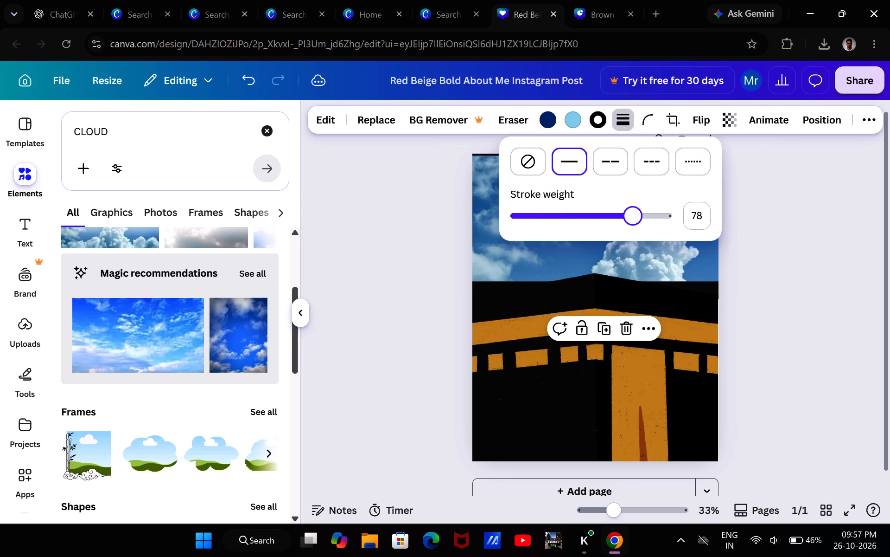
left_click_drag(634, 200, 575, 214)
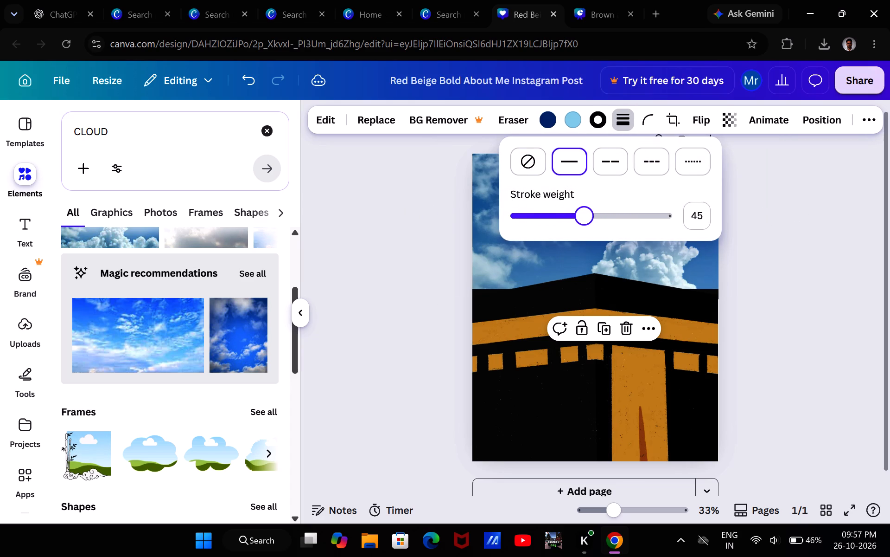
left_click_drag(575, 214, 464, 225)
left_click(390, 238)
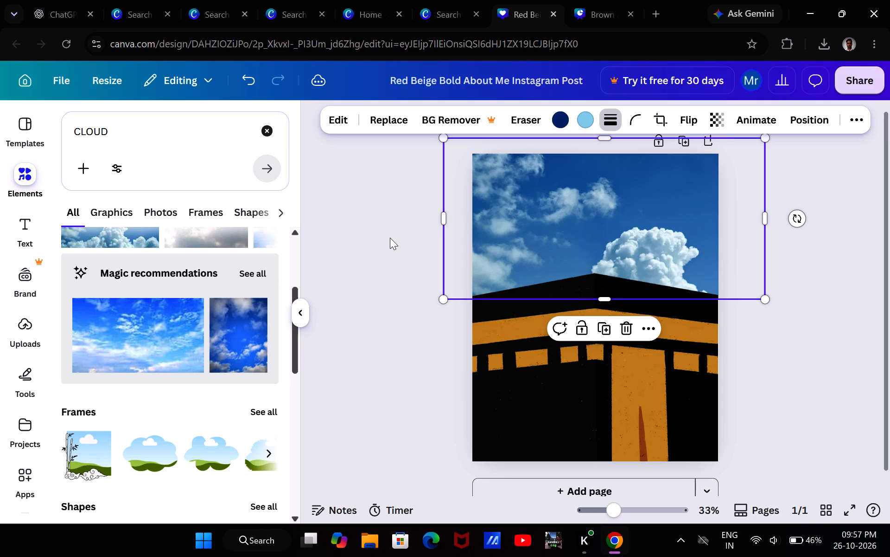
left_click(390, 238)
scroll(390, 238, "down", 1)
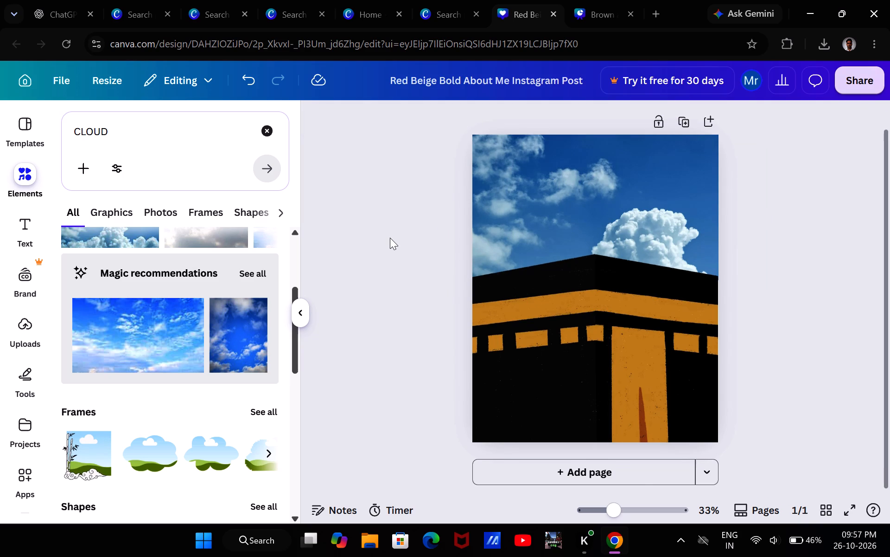
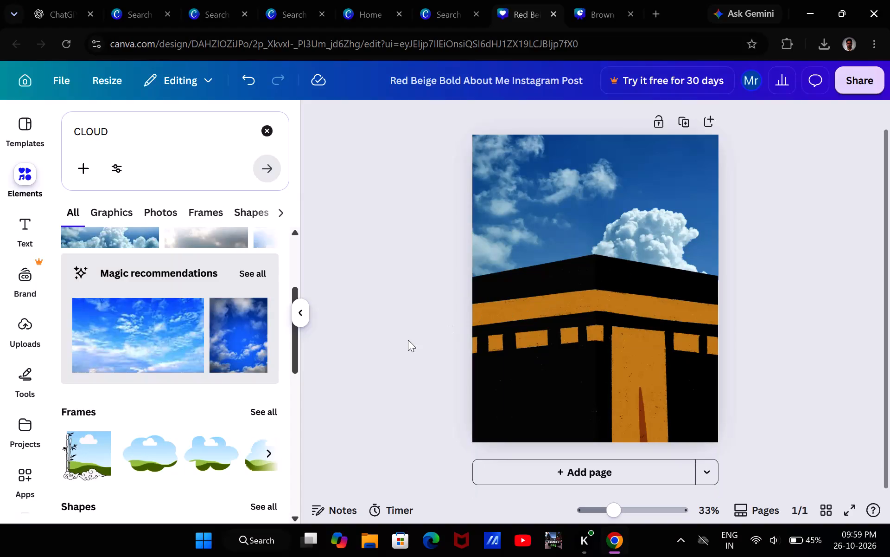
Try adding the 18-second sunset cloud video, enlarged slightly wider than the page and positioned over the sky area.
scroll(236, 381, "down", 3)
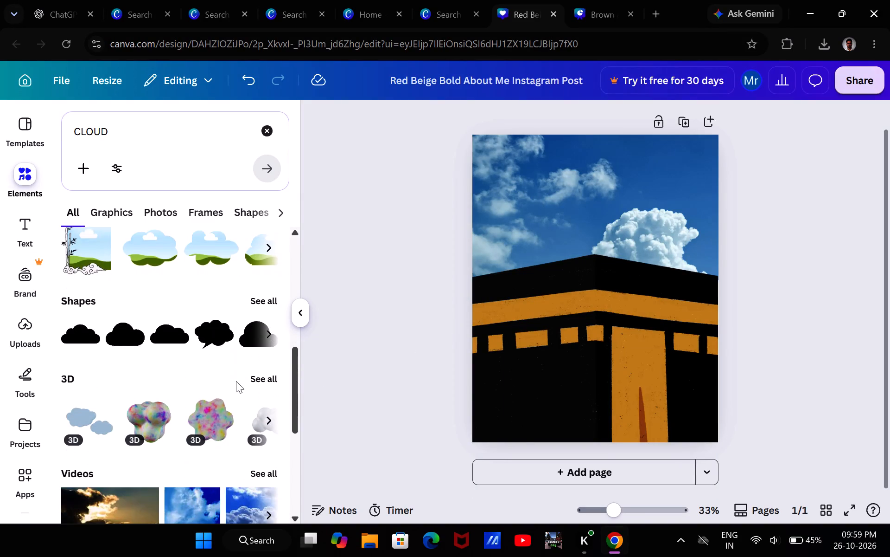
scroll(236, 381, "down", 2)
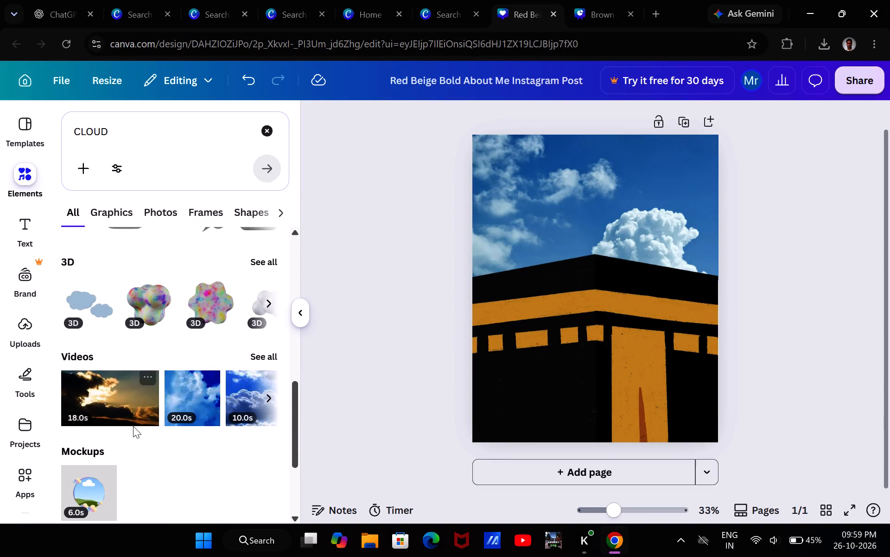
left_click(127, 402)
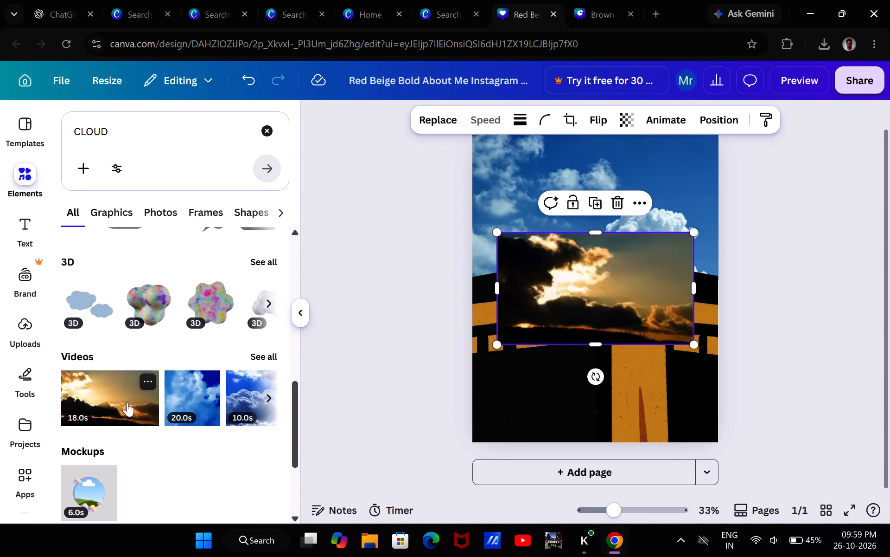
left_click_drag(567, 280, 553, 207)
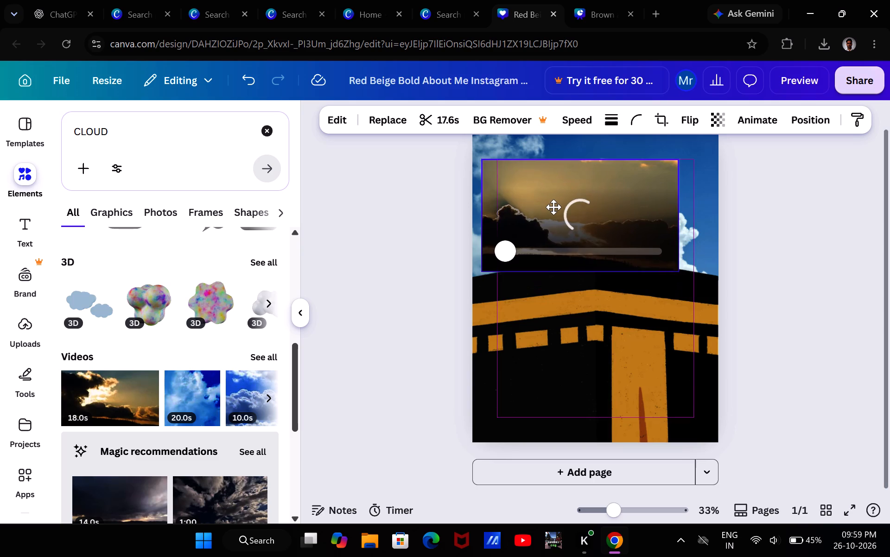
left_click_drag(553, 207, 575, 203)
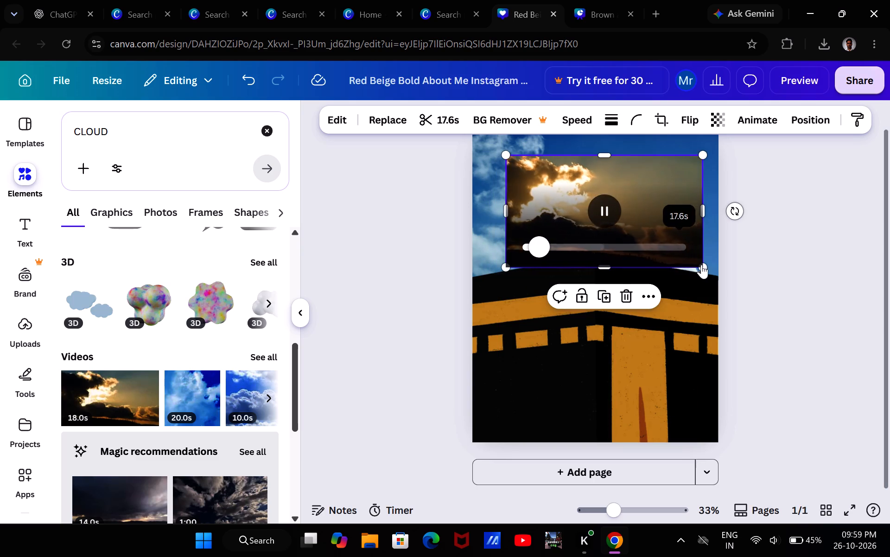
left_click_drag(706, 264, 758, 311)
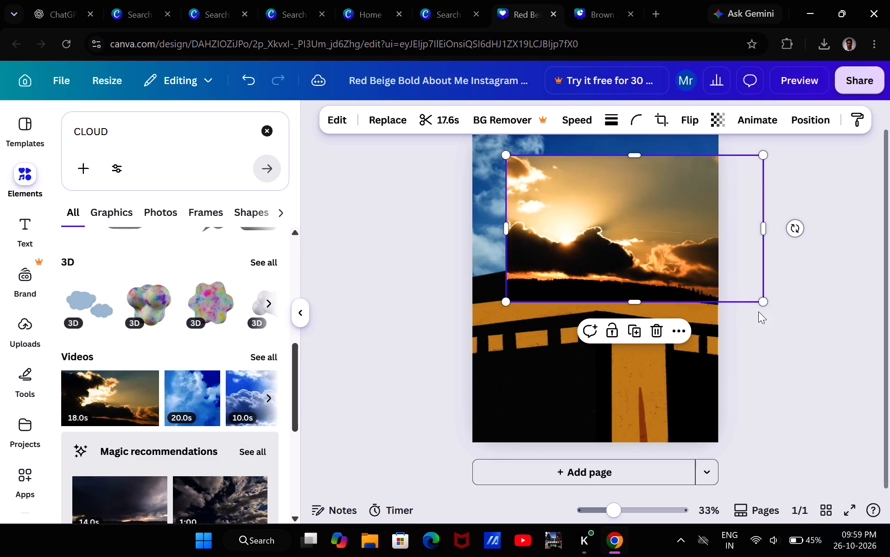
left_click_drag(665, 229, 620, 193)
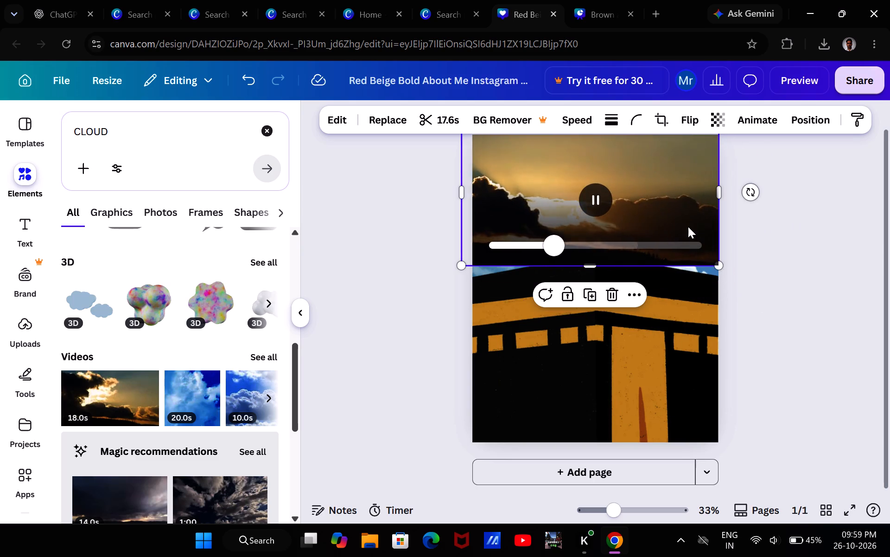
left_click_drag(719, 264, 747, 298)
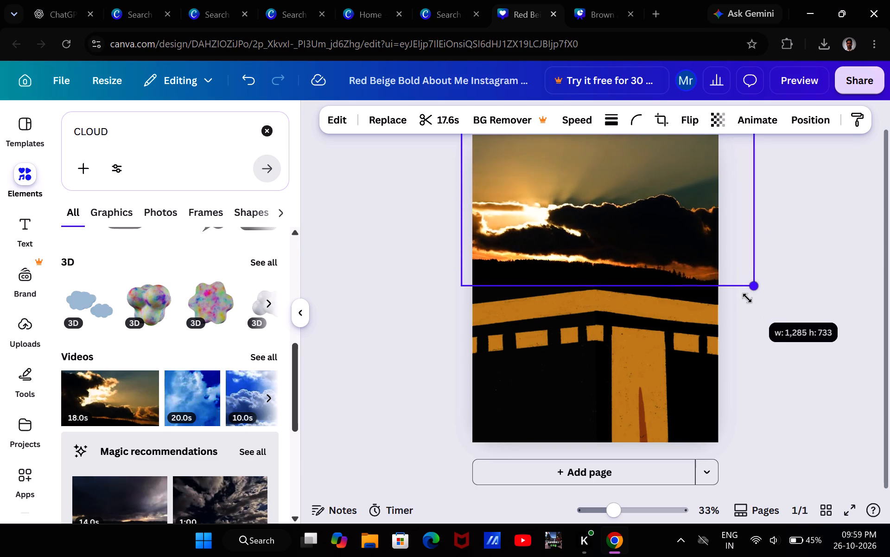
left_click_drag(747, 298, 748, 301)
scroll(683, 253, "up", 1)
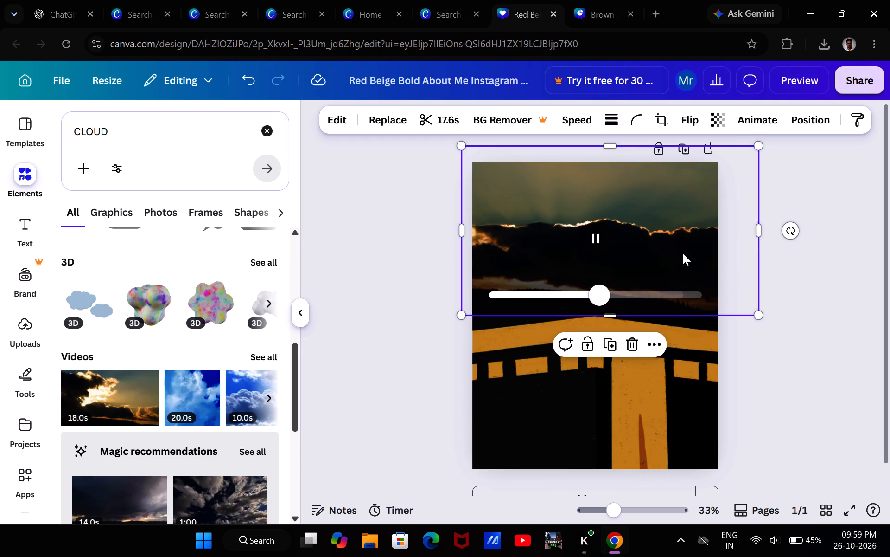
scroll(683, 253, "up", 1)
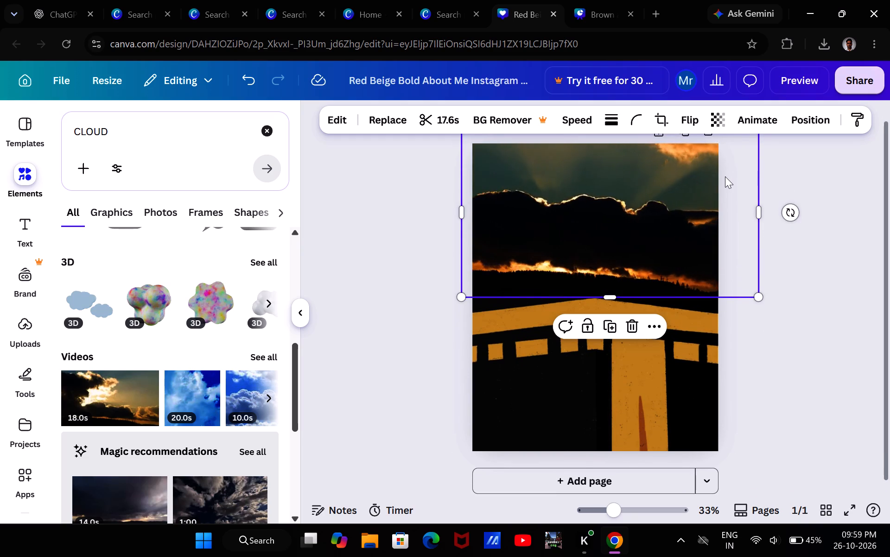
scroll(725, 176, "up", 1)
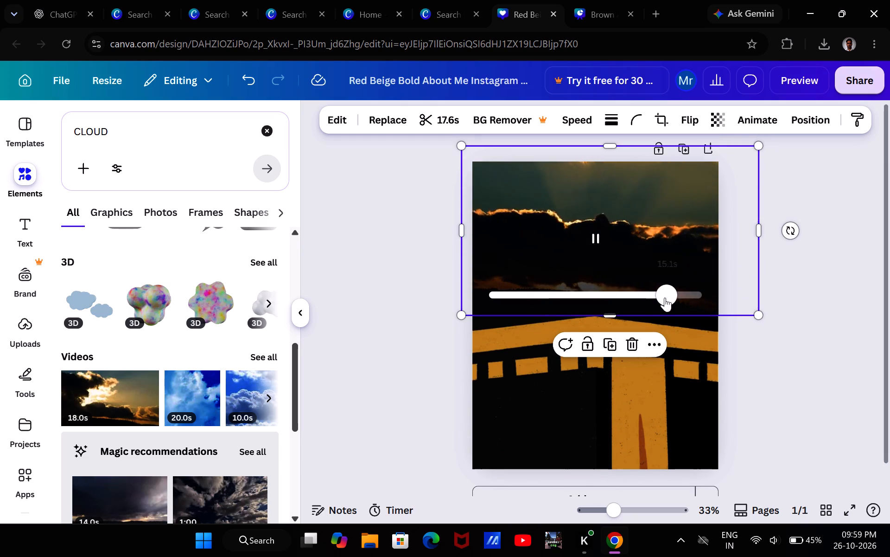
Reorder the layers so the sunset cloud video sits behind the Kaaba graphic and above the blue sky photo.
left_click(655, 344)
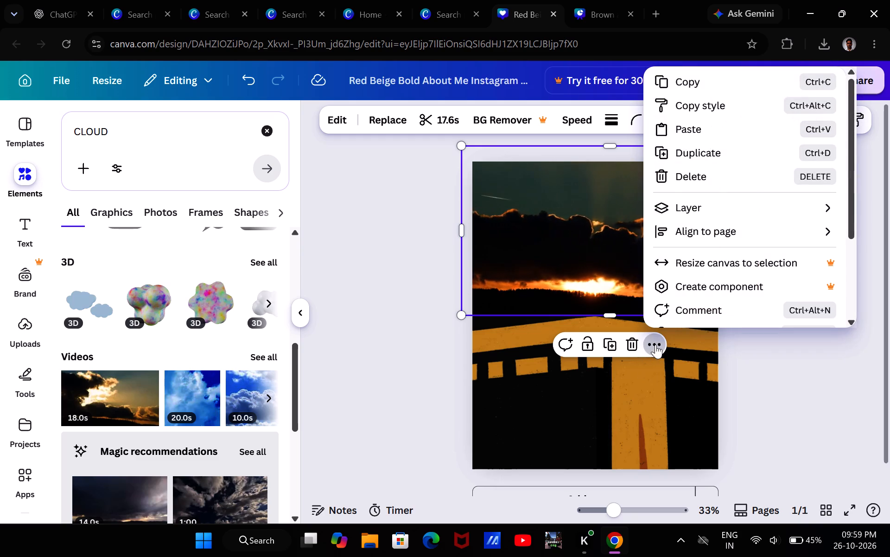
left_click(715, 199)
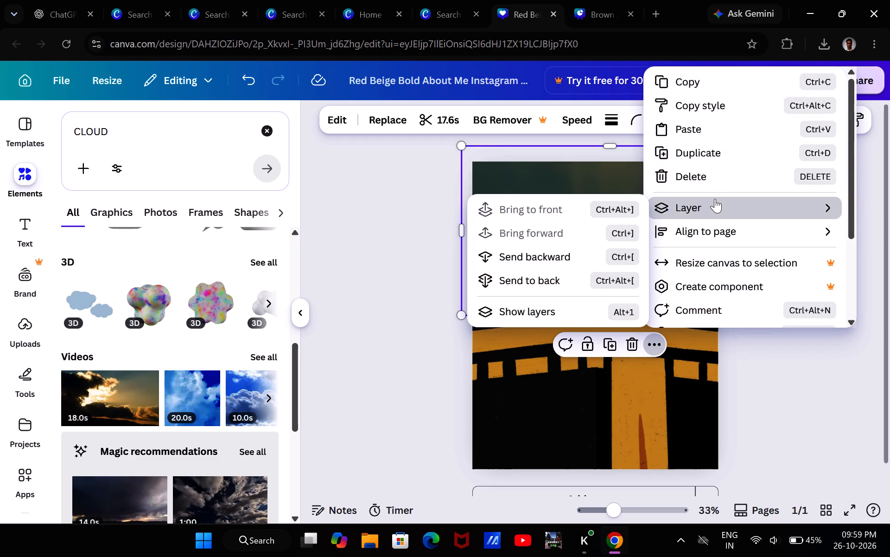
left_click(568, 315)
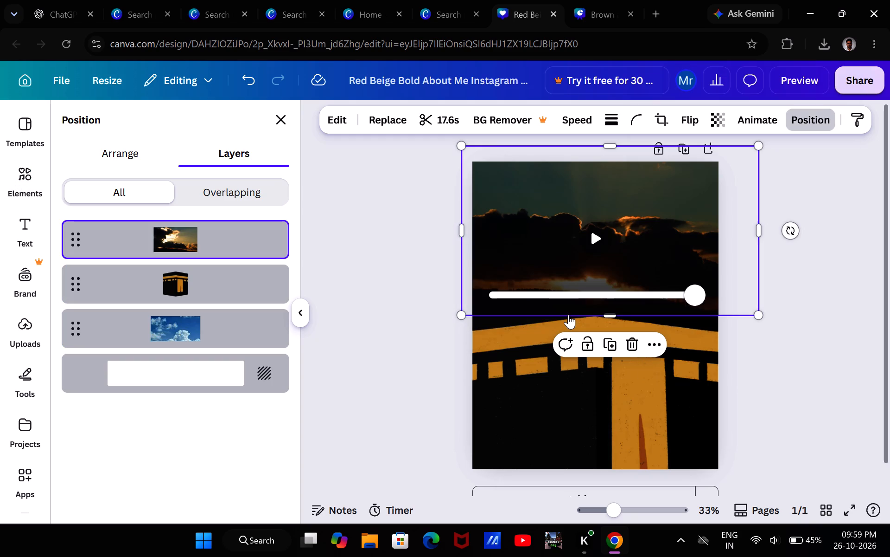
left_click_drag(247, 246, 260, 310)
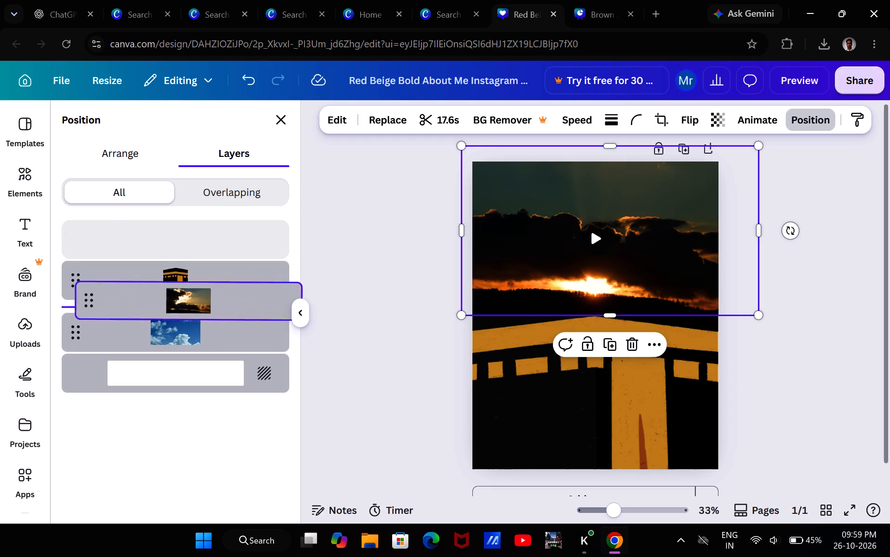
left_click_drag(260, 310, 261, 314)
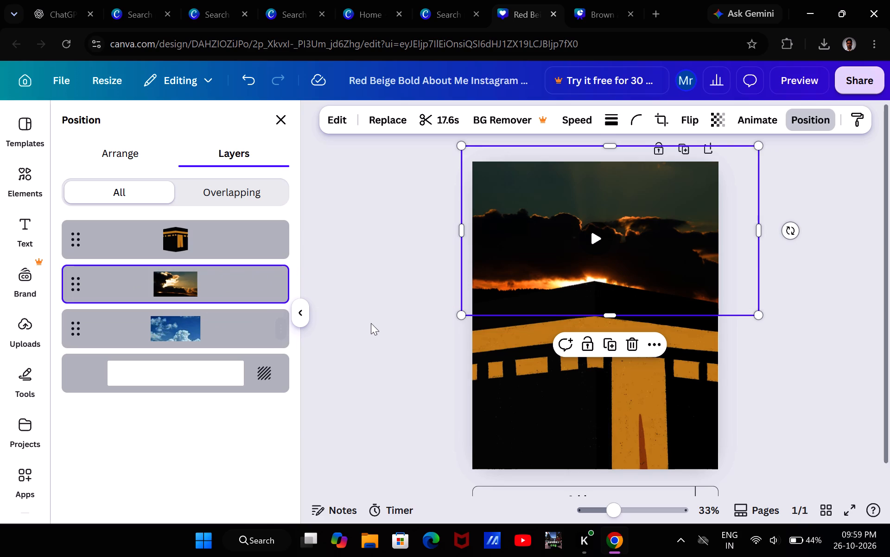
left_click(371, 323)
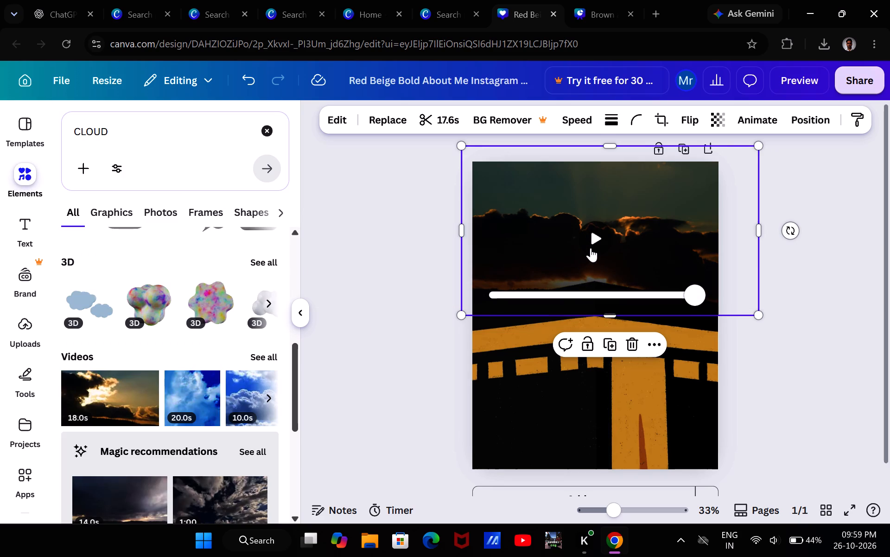
Play the sunset cloud video to preview it behind the Kaaba.
left_click(591, 248)
left_click(379, 254)
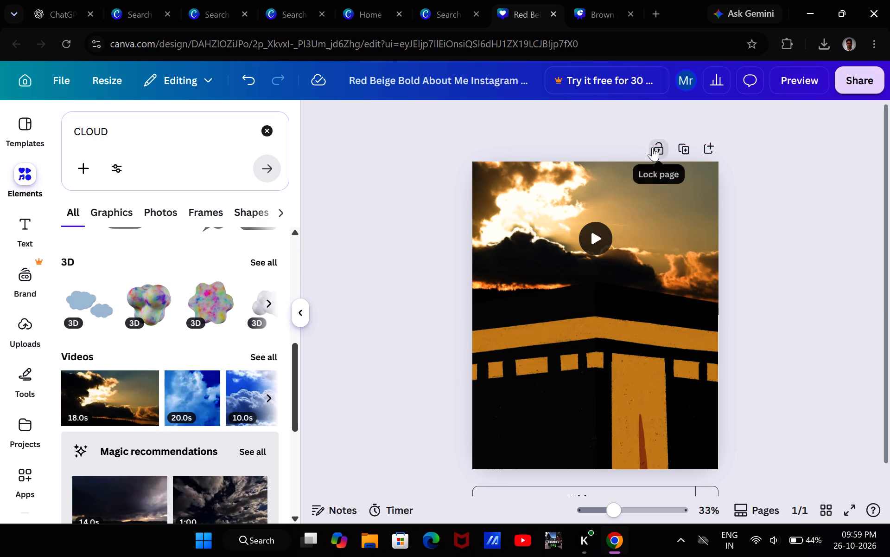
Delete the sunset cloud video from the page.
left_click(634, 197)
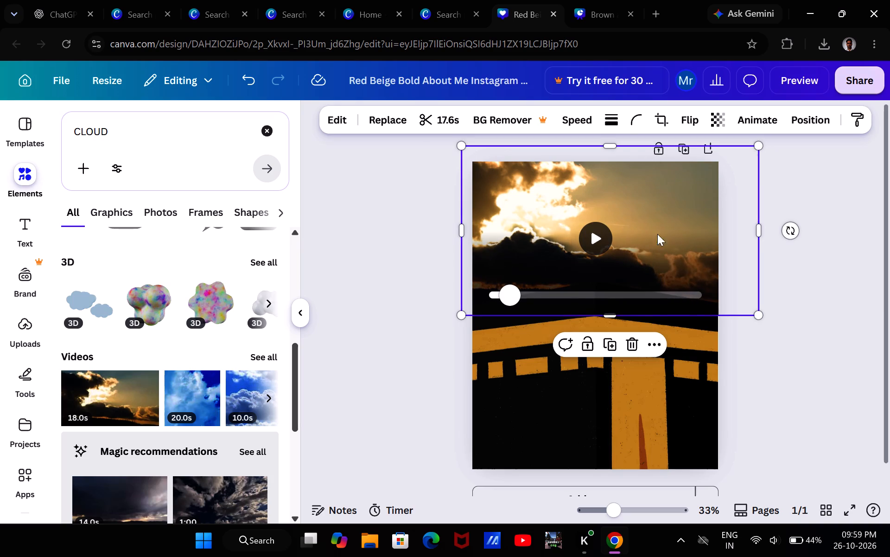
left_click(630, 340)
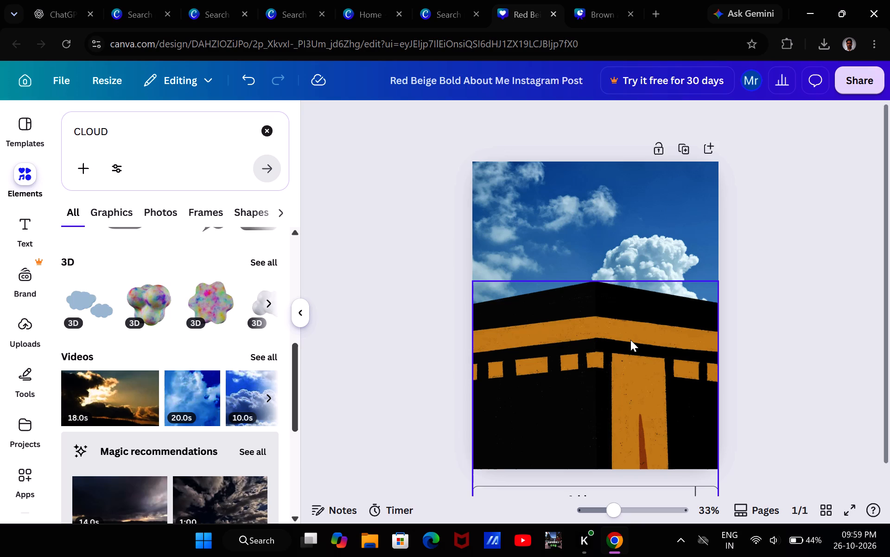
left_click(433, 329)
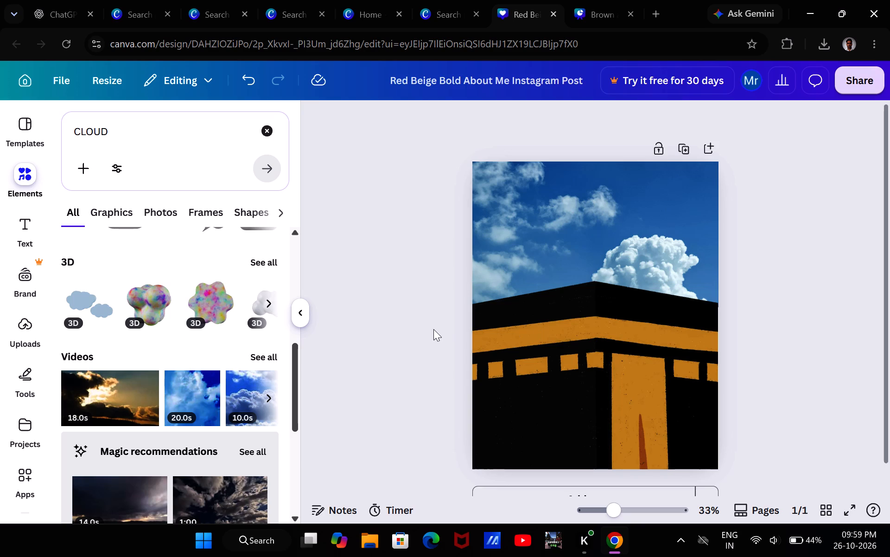
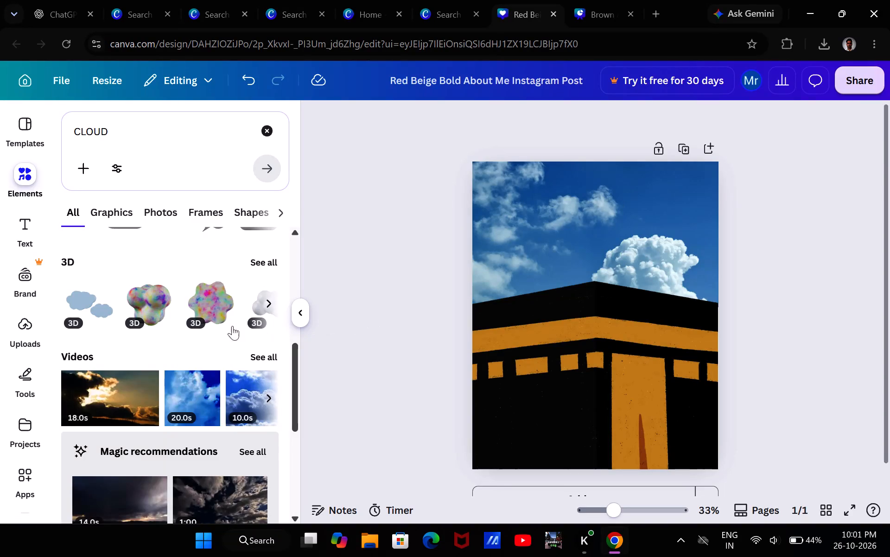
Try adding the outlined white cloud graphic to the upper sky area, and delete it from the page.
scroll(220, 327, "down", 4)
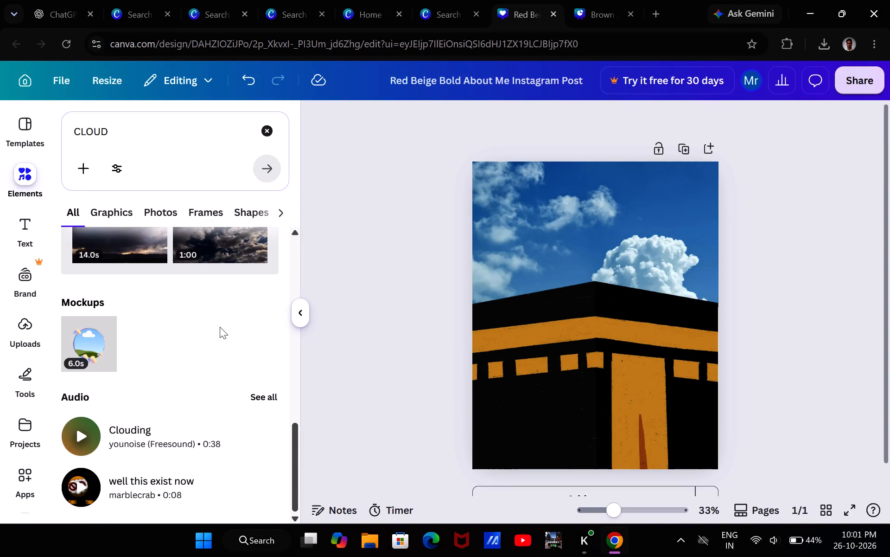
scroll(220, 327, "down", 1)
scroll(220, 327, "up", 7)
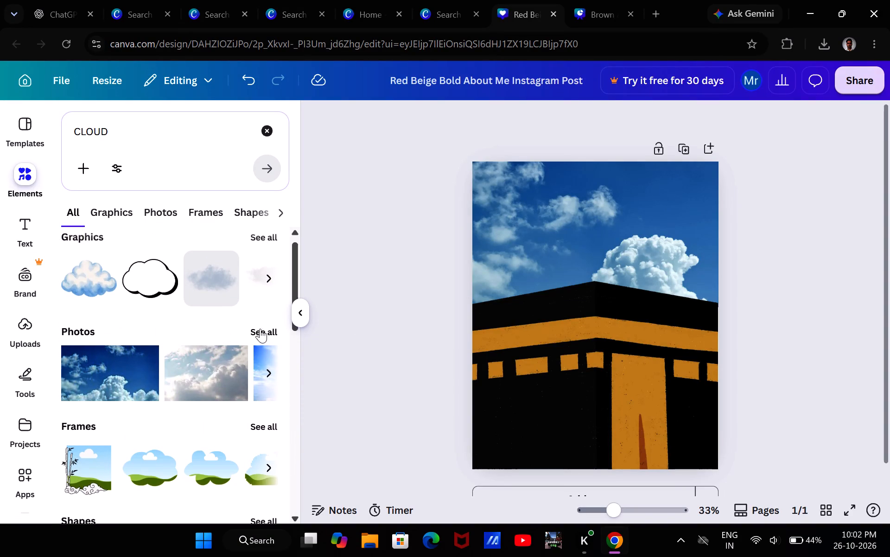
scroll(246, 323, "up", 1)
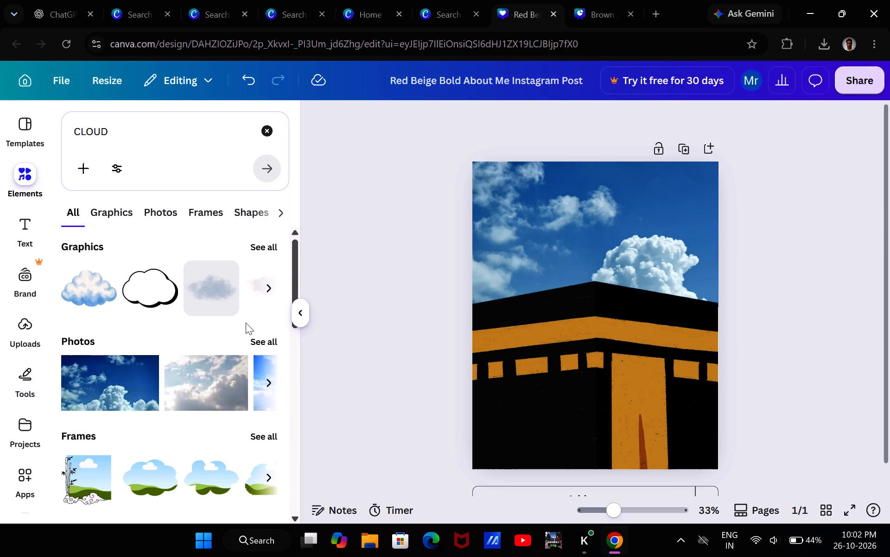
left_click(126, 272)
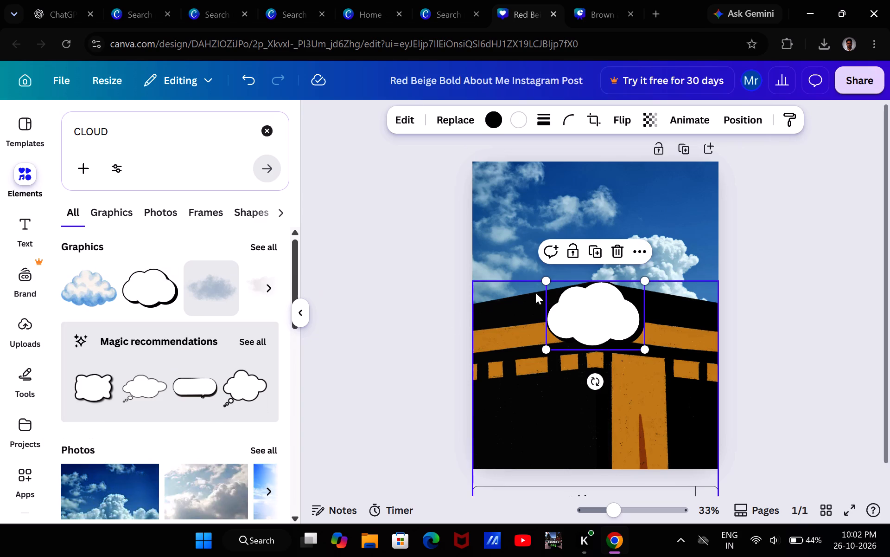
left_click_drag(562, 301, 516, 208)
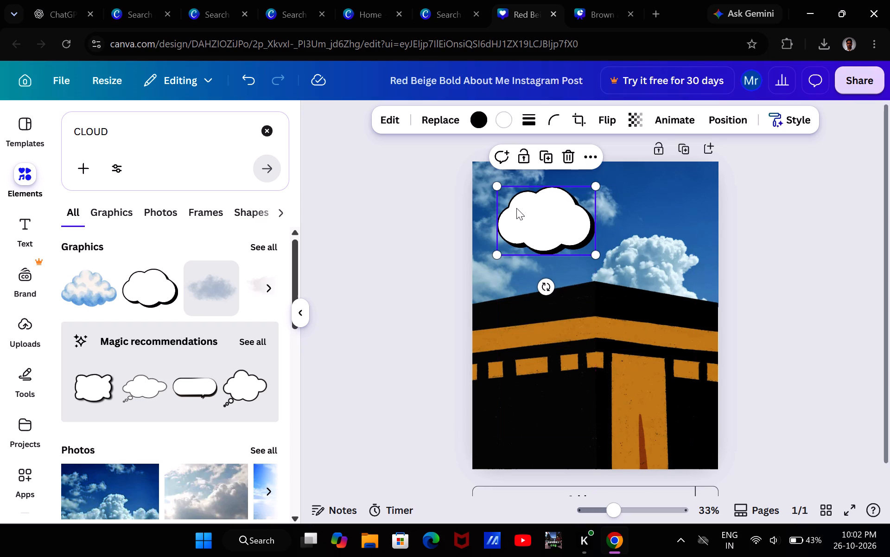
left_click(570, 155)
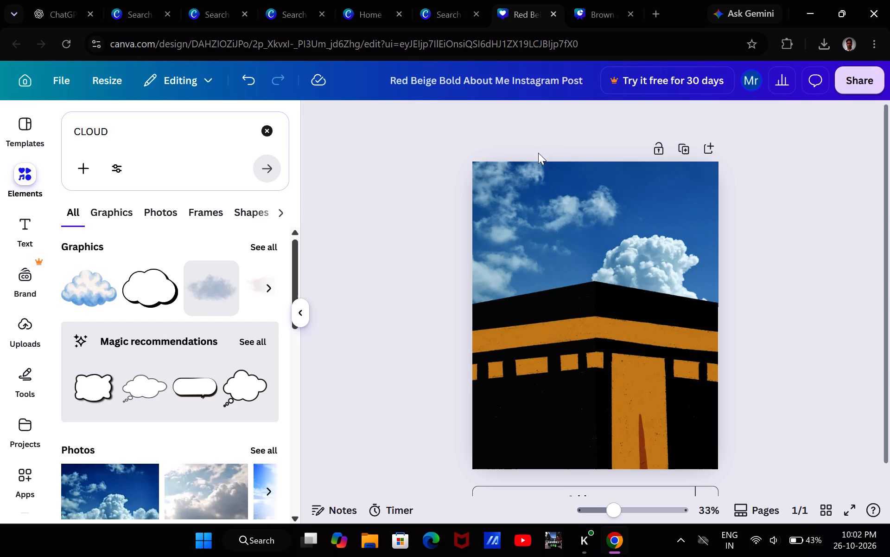
Search the elements library for BIRDS.
left_click(263, 124)
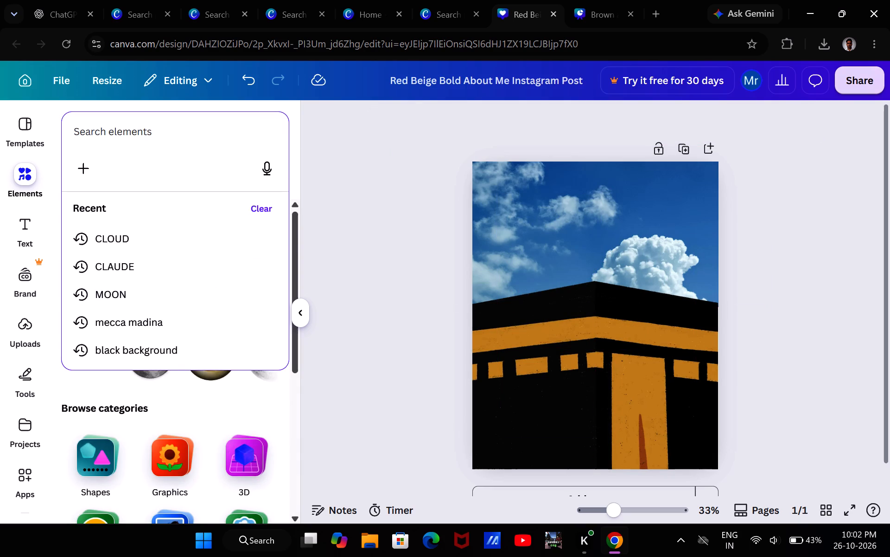
type("BIRDS")
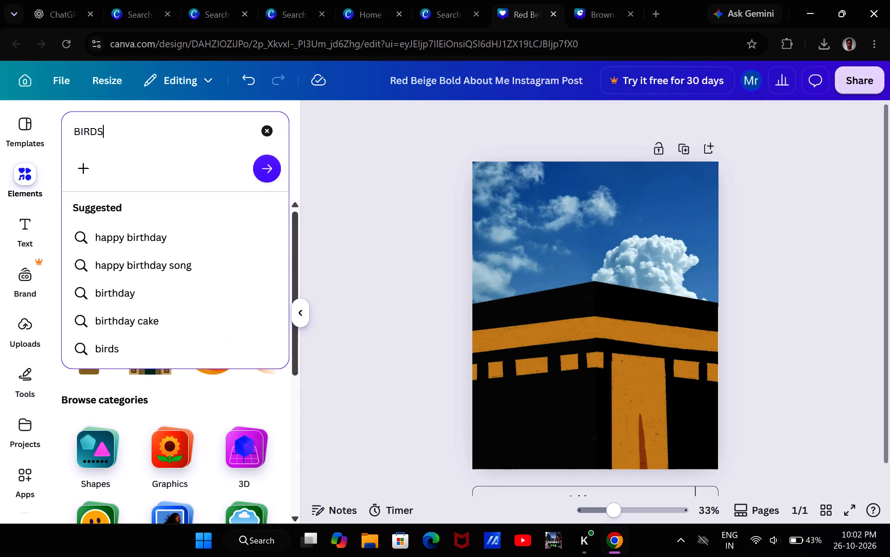
key("Return")
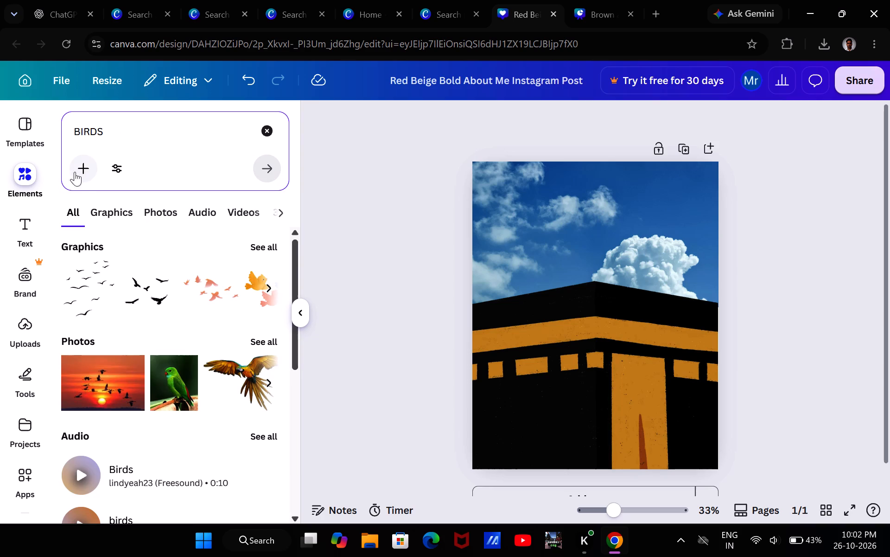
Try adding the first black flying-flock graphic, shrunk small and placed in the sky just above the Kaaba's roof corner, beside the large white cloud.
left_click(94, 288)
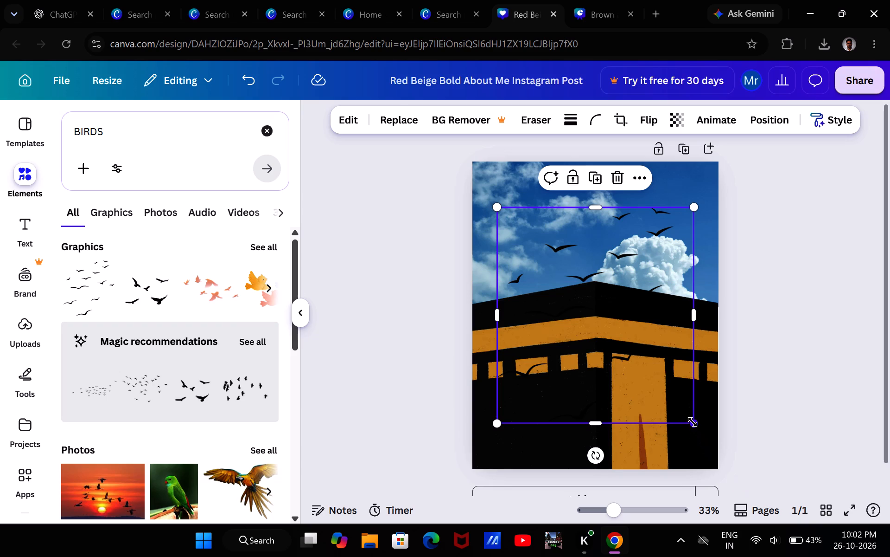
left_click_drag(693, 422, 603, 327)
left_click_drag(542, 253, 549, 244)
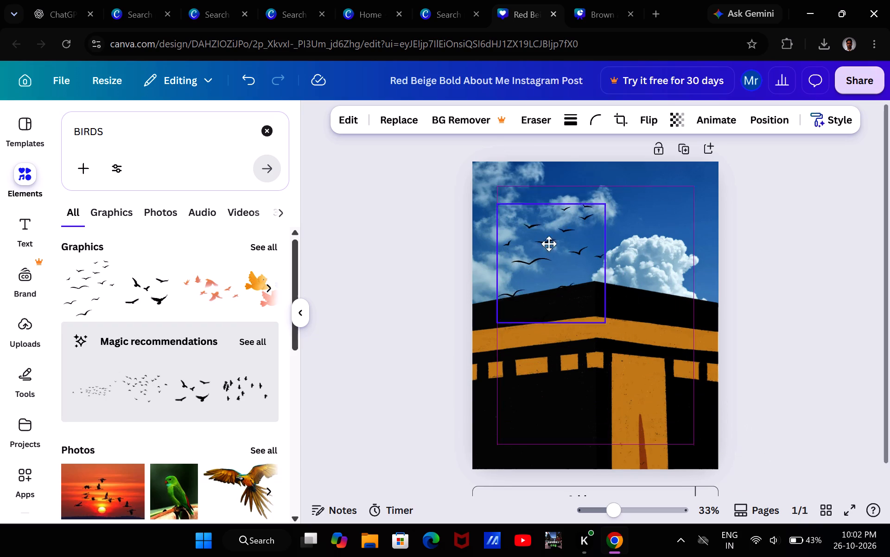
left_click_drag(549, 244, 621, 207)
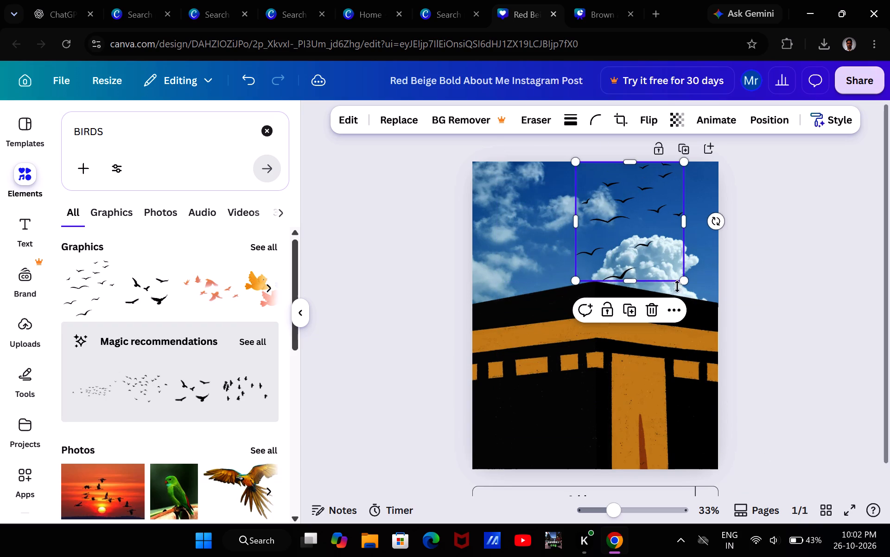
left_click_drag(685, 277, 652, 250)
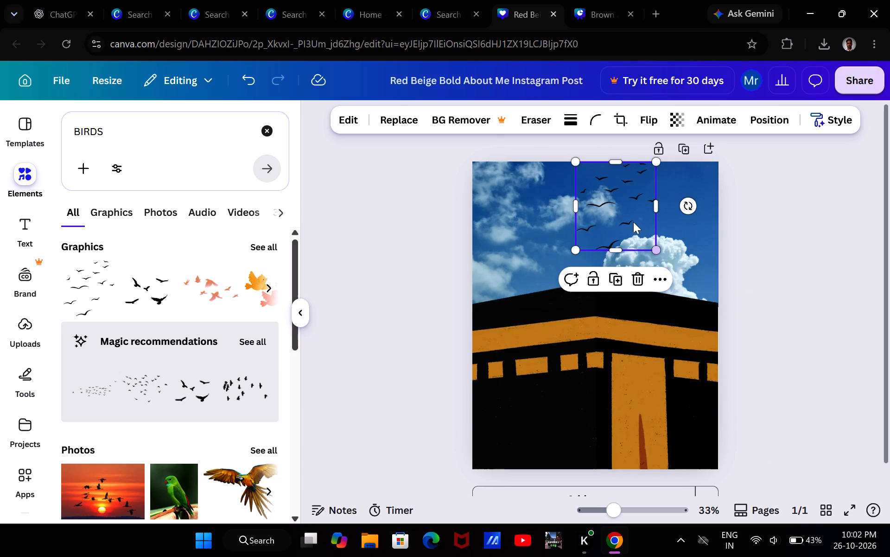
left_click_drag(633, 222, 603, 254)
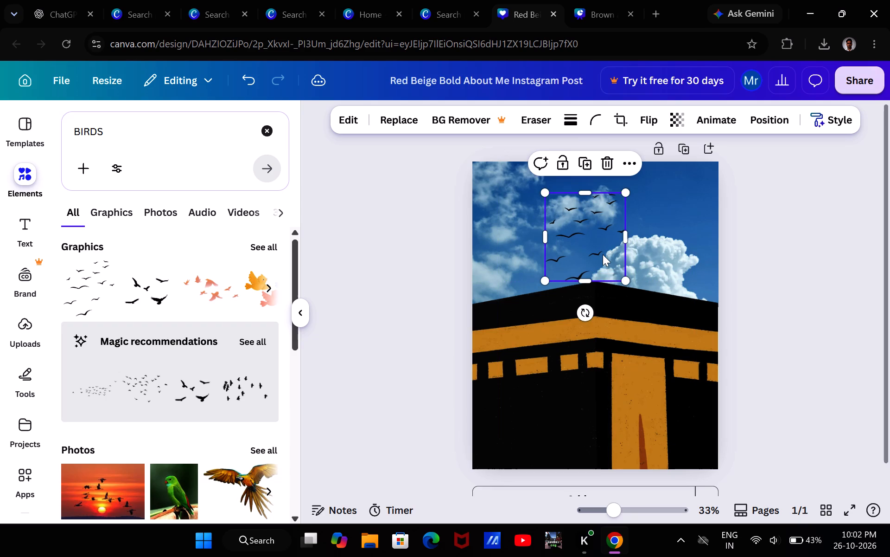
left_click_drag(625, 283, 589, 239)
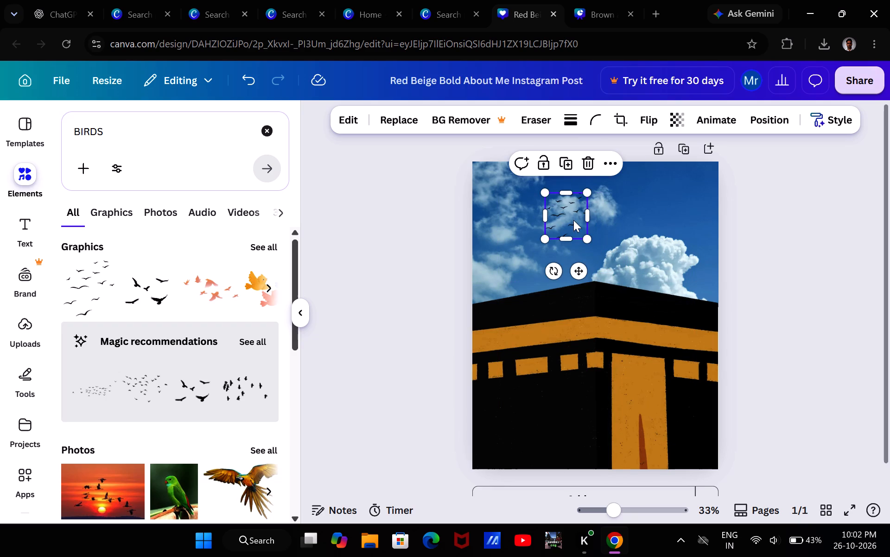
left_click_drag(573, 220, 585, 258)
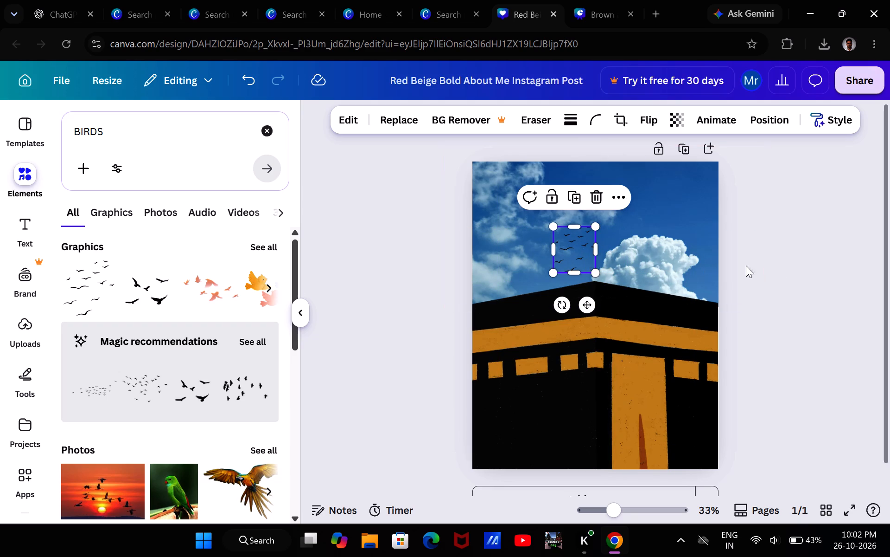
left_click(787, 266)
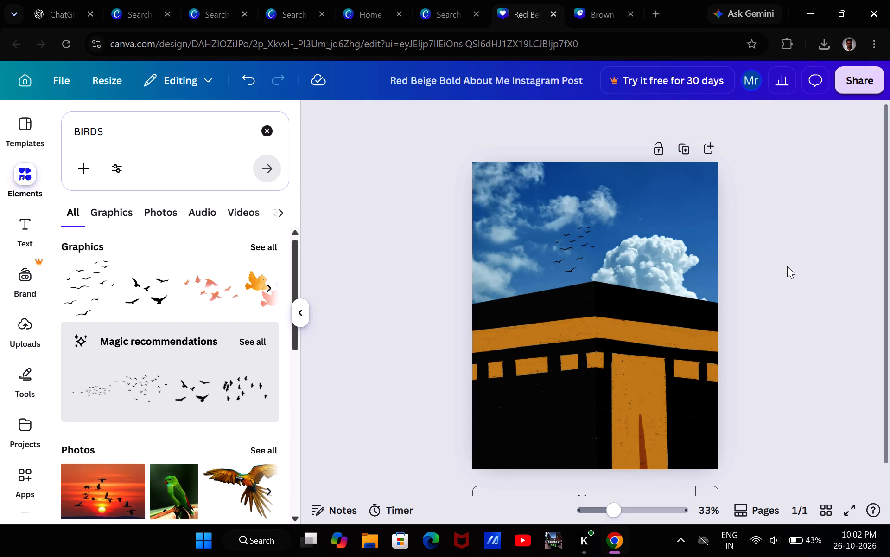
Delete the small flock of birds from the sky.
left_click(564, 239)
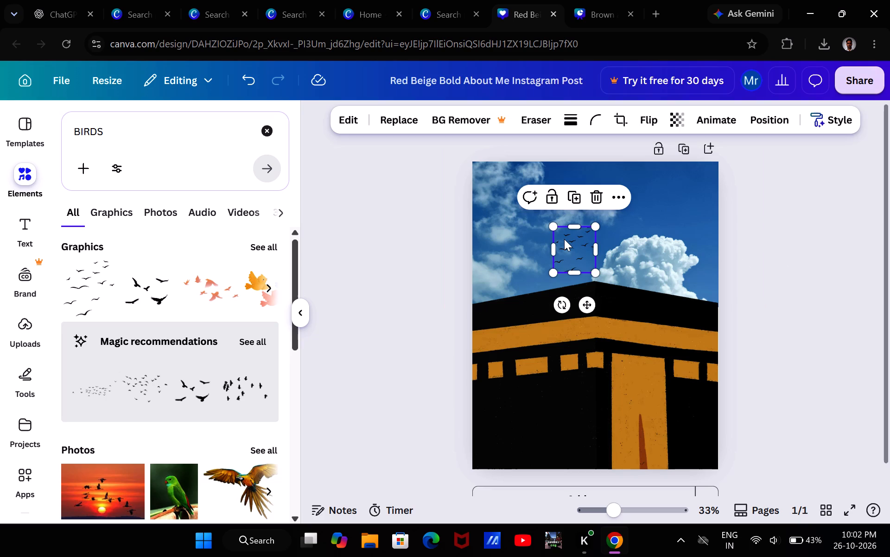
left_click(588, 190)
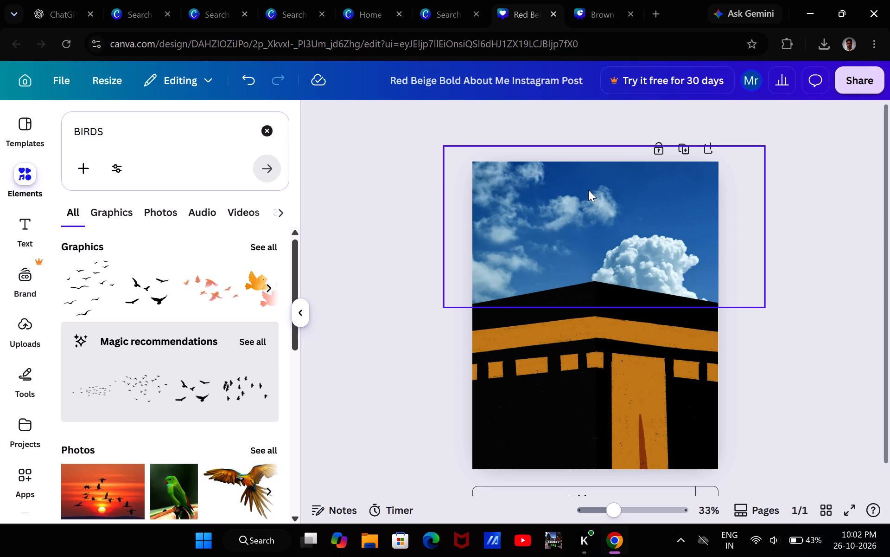
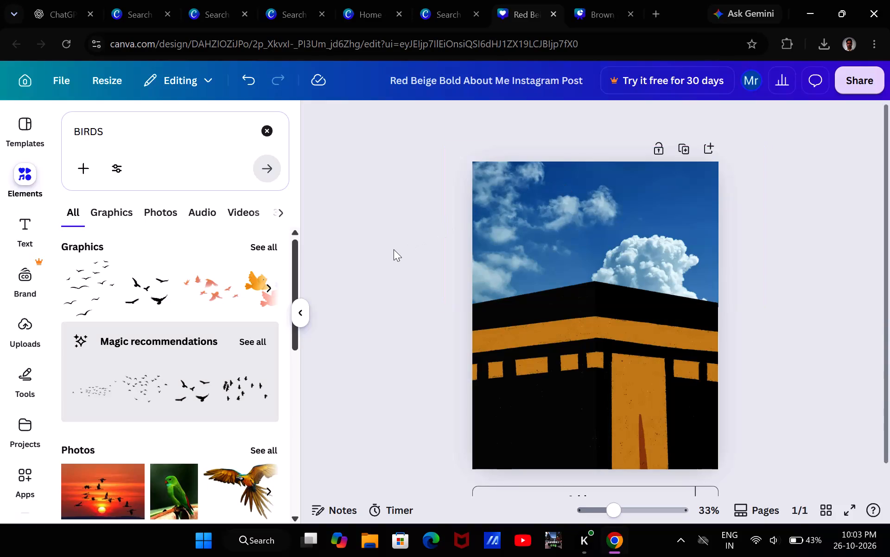
Look through the BIRDS search results for a suitable element for the post.
left_click(394, 249)
scroll(394, 249, "down", 2)
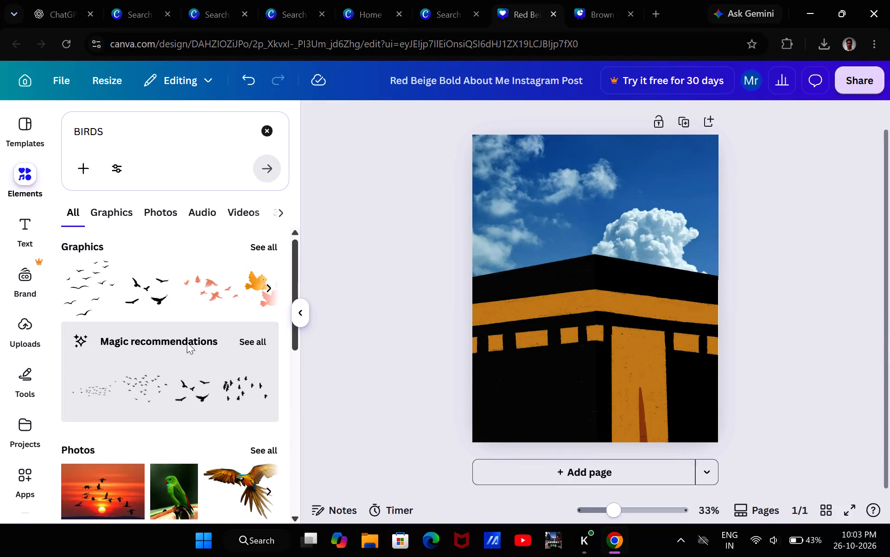
scroll(187, 342, "down", 5)
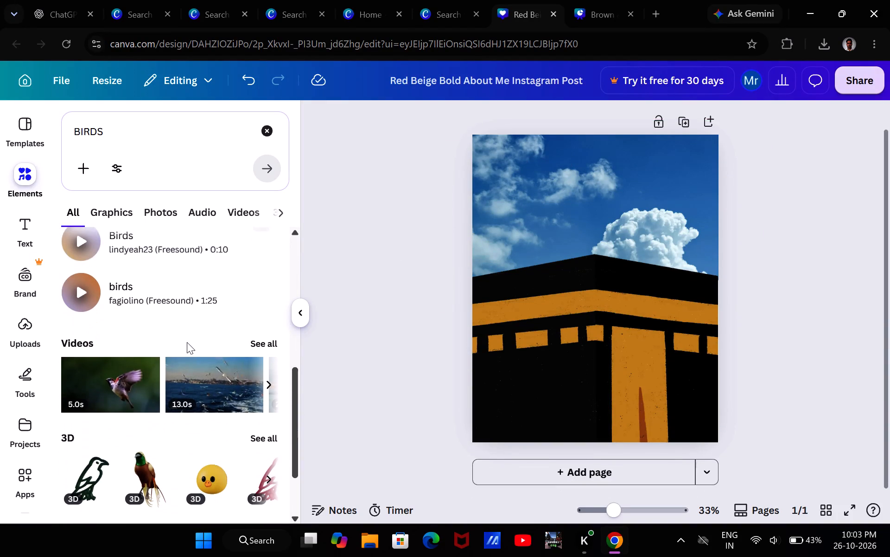
scroll(187, 342, "down", 2)
scroll(187, 342, "up", 6)
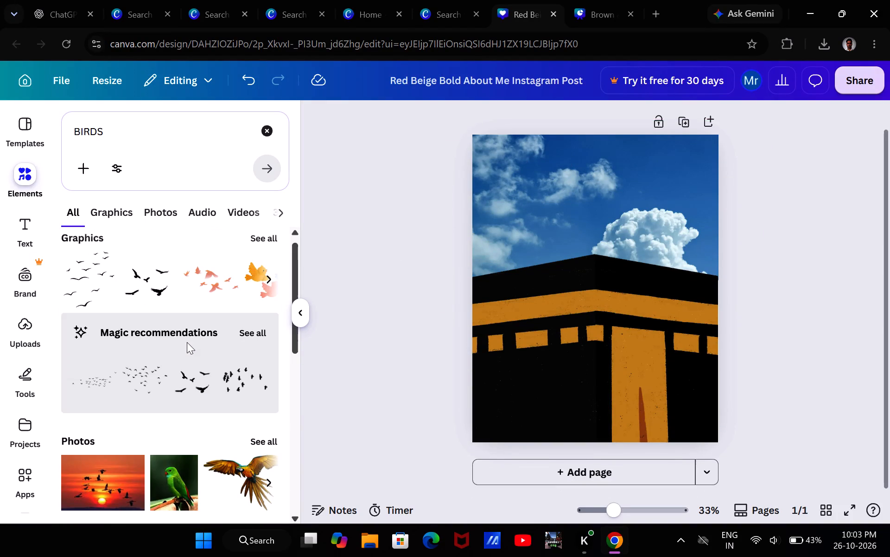
left_click(22, 181)
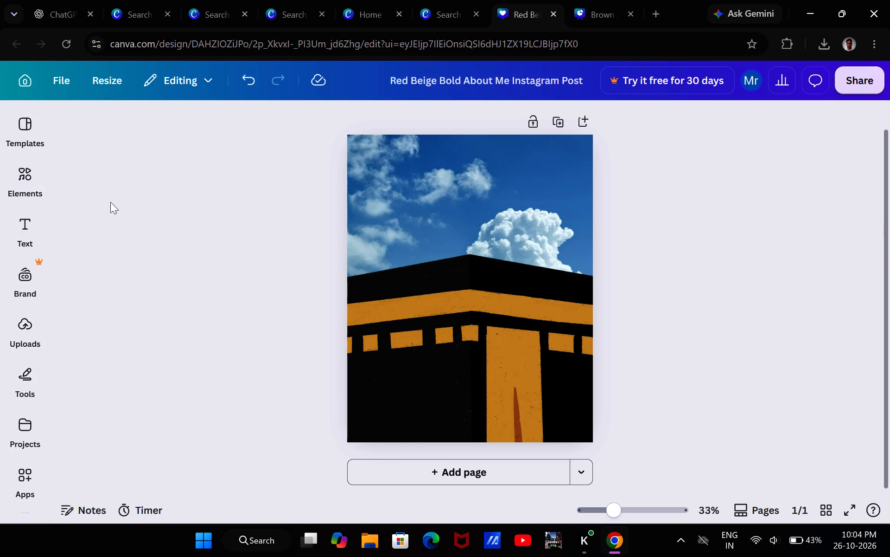
left_click(36, 192)
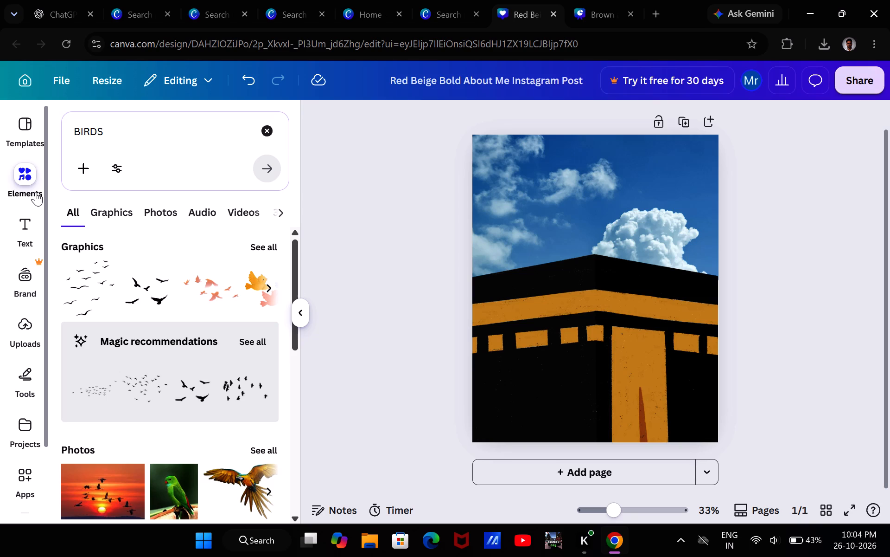
Clear the BIRDS search and open the 3D elements category.
left_click(269, 133)
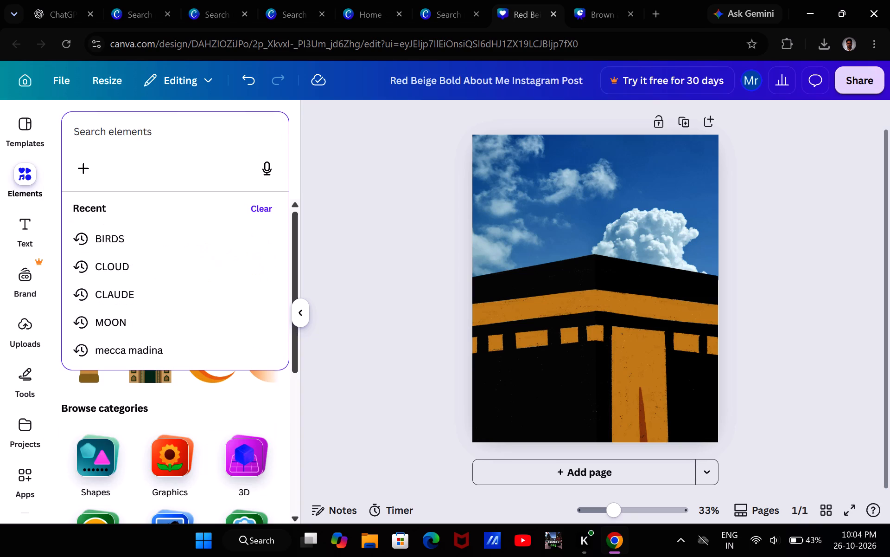
left_click(235, 451)
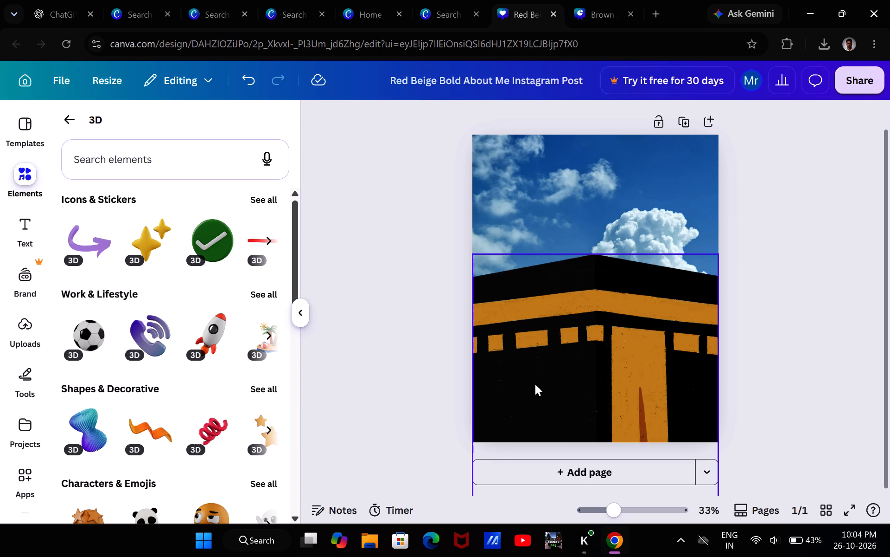
Delete the large Kaaba graphic and the cloudy sky photo so the page is blank.
left_click(572, 369)
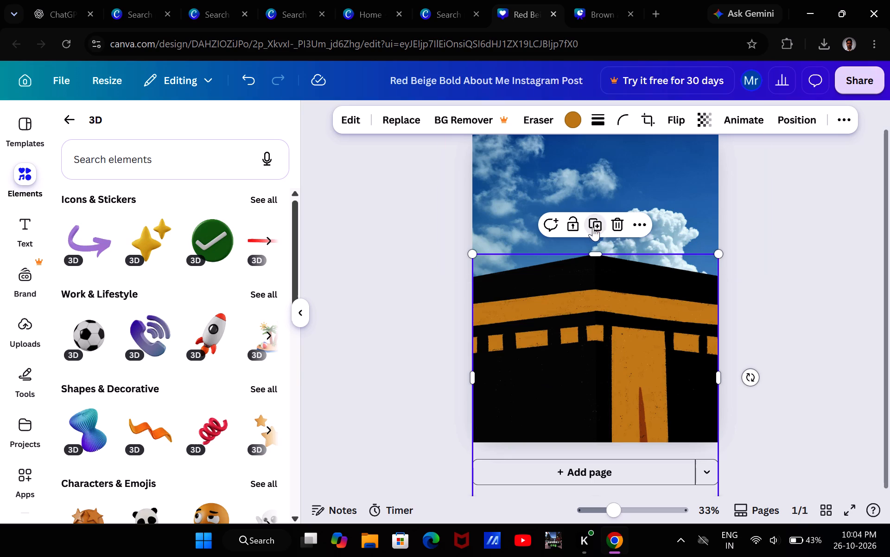
left_click(617, 215)
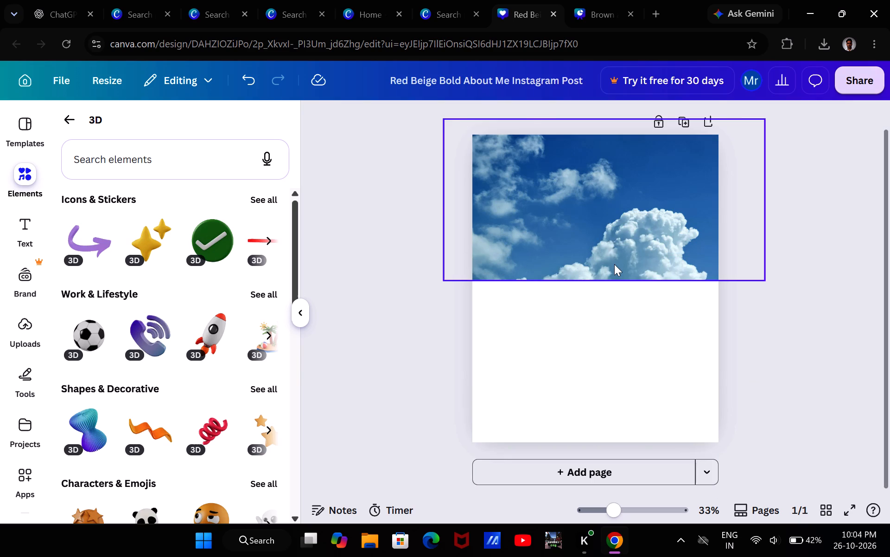
left_click(614, 264)
scroll(653, 215, "up", 1)
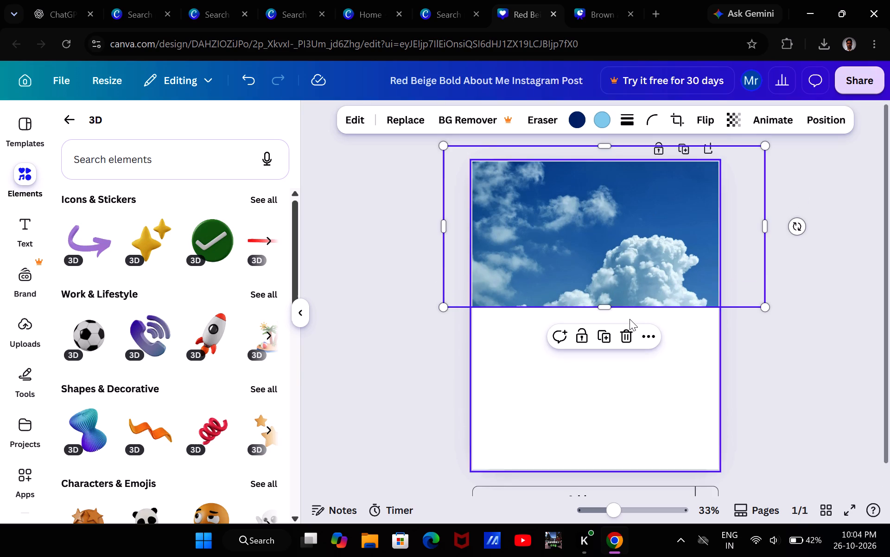
left_click(628, 330)
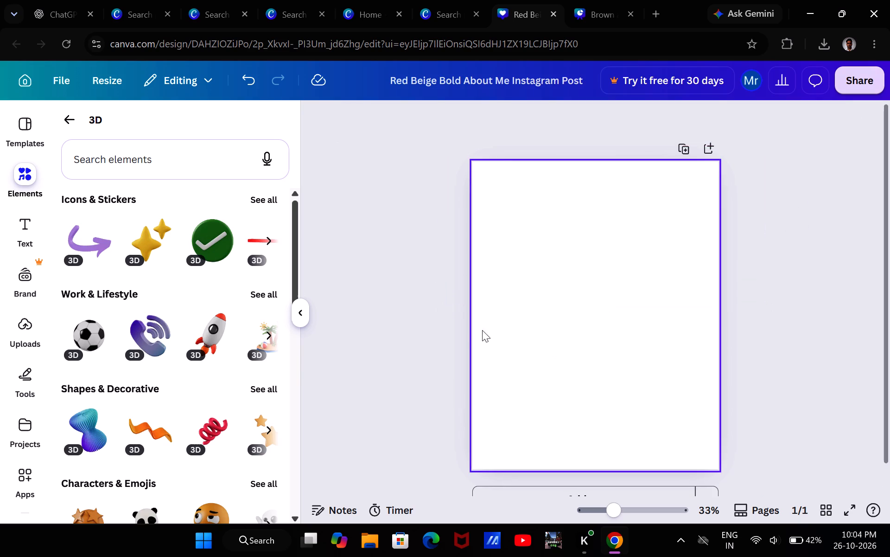
left_click(440, 339)
scroll(440, 339, "down", 1)
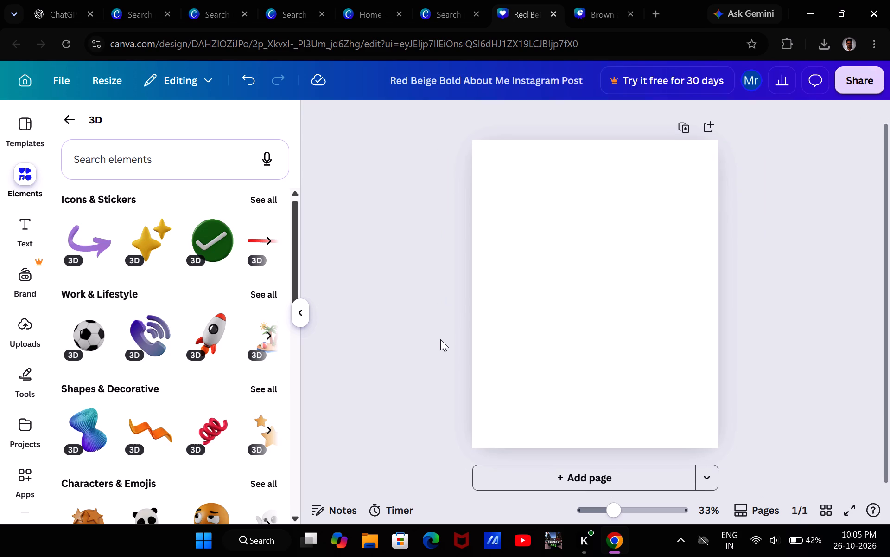
scroll(440, 339, "down", 1)
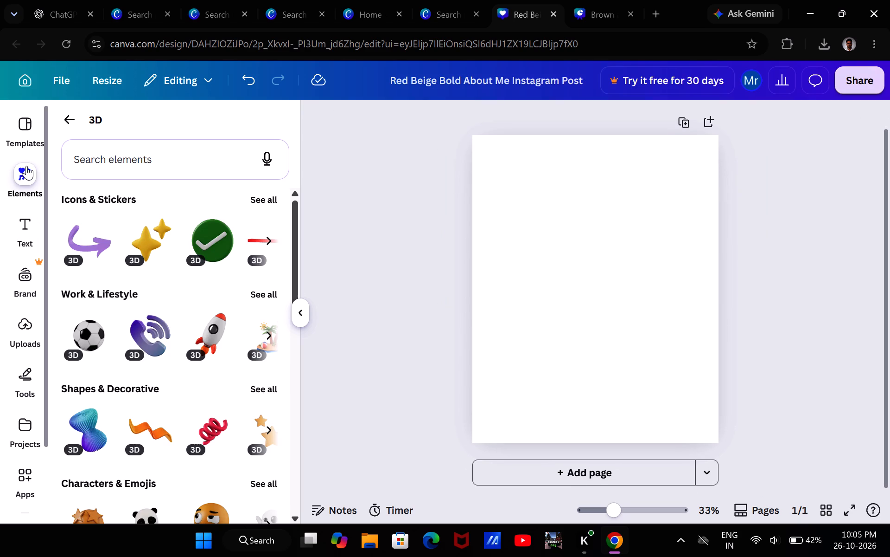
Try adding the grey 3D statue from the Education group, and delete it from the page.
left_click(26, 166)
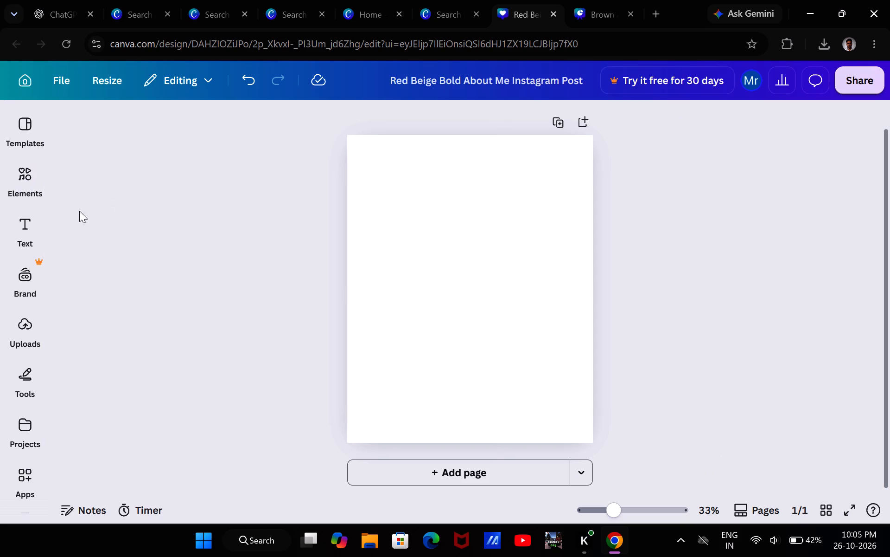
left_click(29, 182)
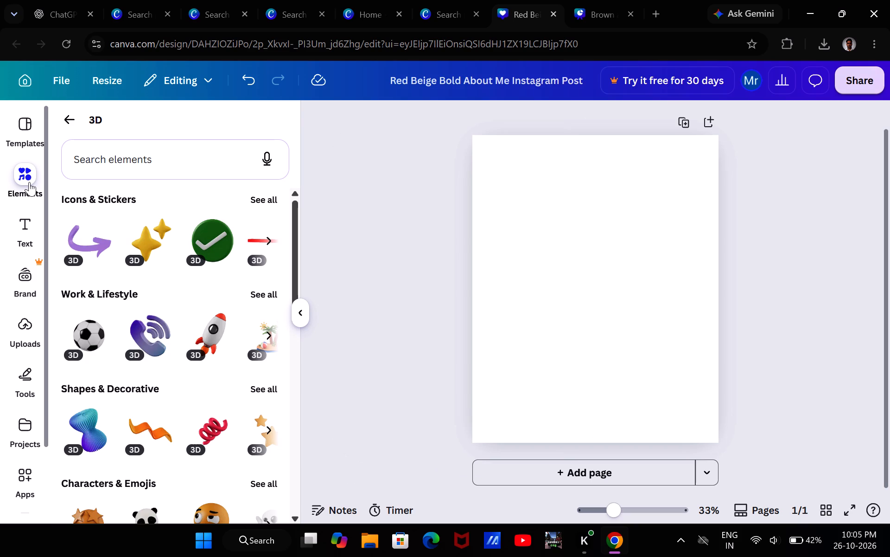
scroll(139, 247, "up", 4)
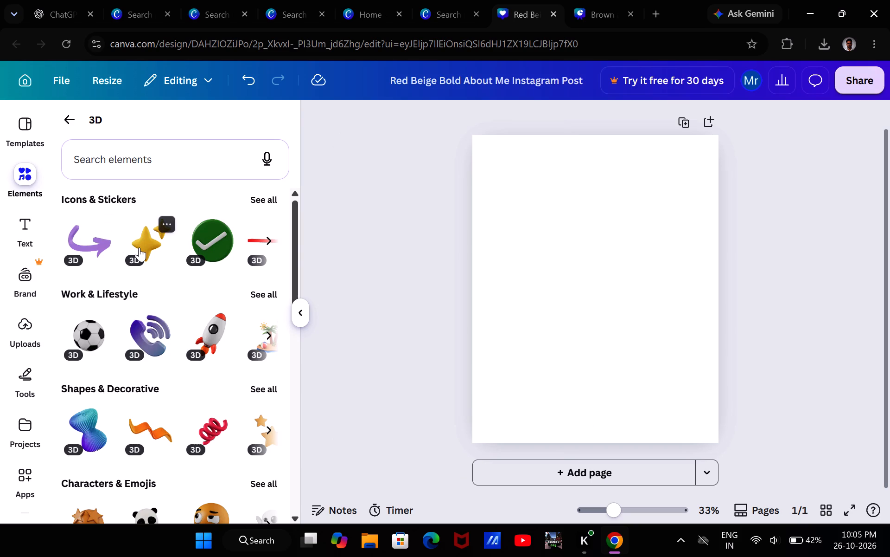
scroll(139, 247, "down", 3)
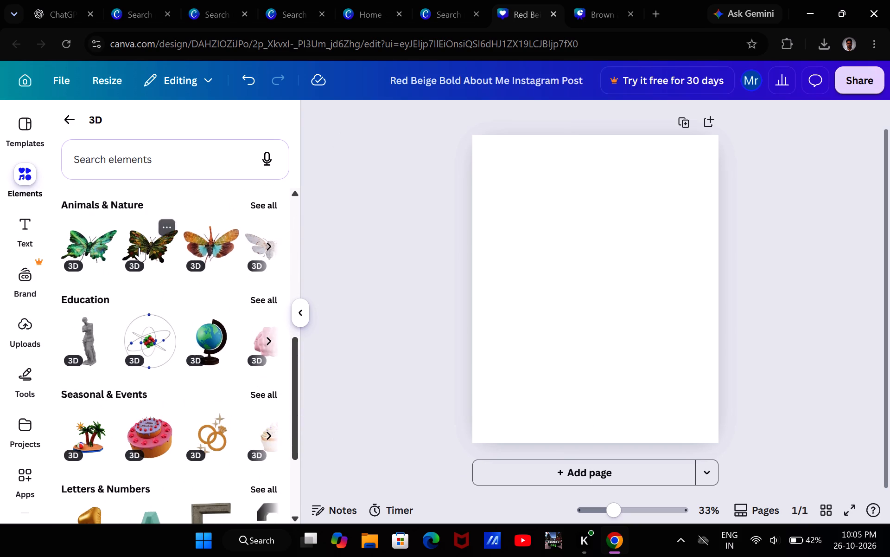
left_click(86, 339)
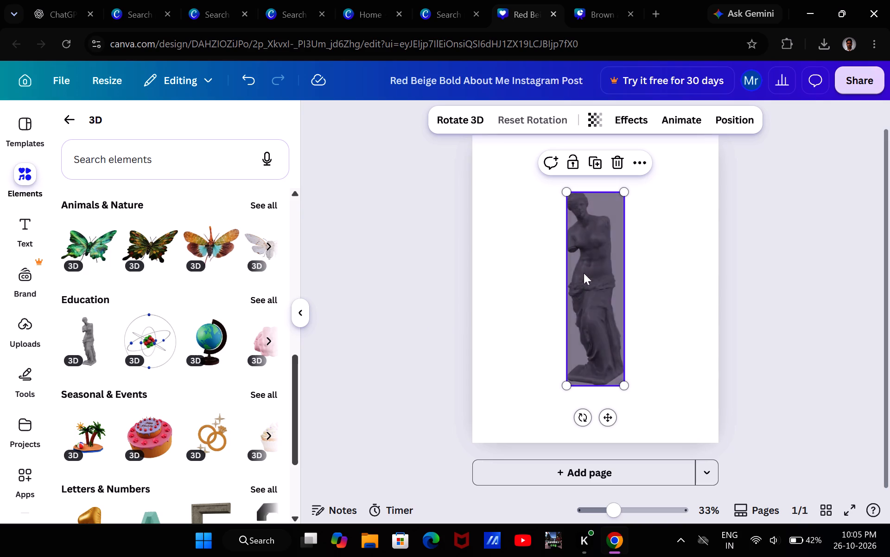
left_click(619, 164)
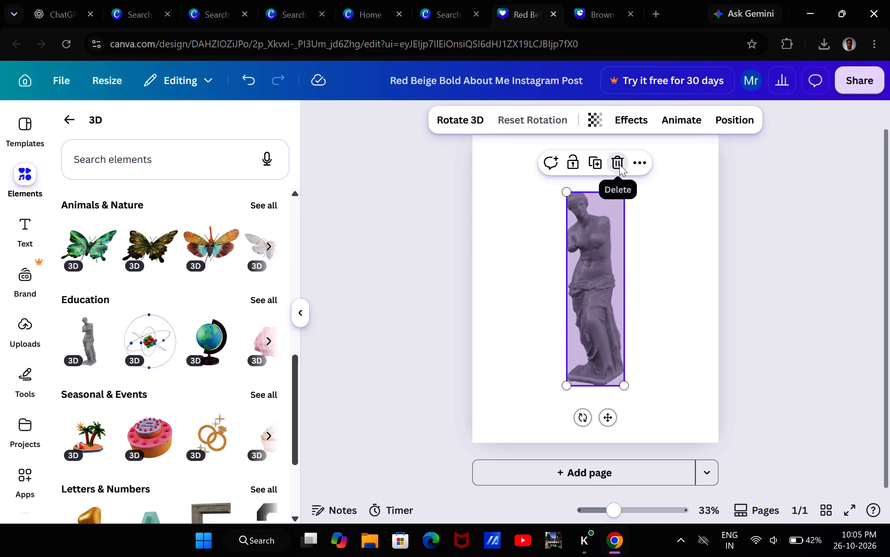
Add the 3D palm-tree island from Seasonal & Events and place it at the bottom edge of the page.
left_click(84, 431)
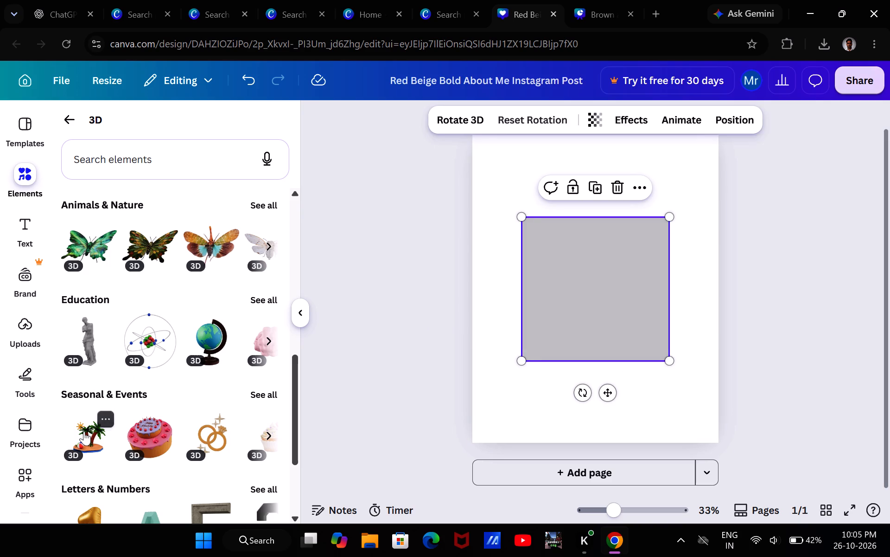
left_click_drag(597, 341, 598, 368)
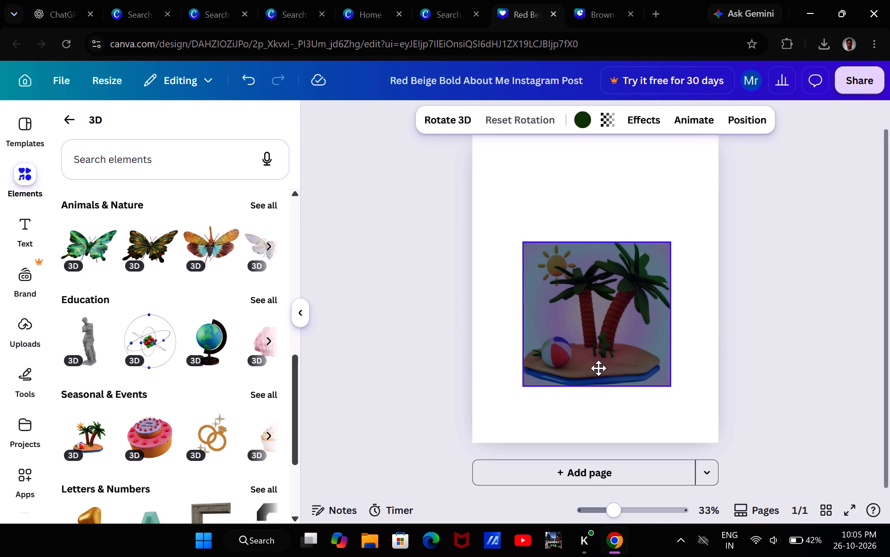
left_click_drag(598, 368, 589, 421)
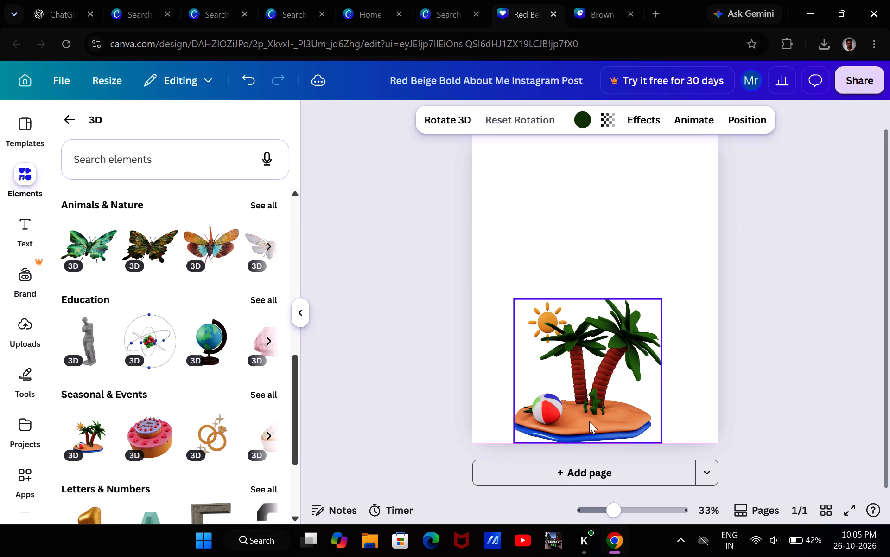
left_click(410, 370)
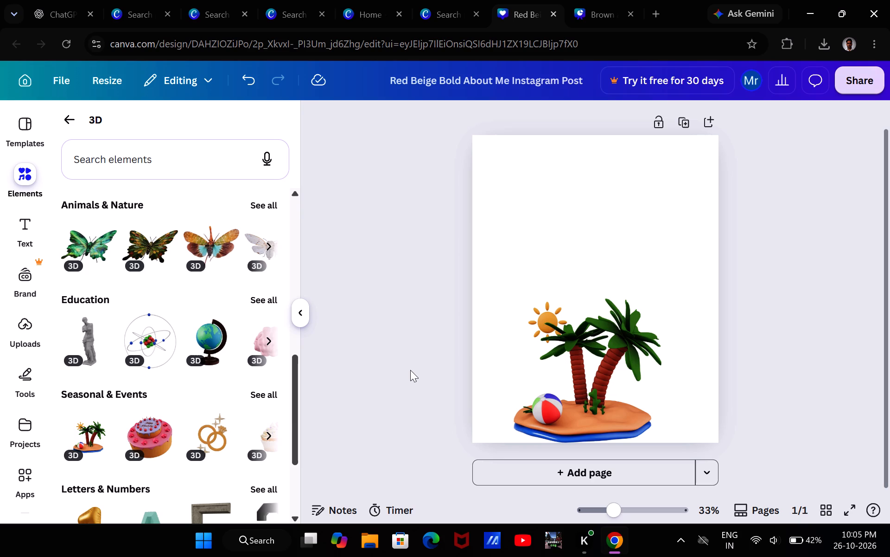
Shrink the palm-tree island to about 422 by 411 and turn it slightly in 3D.
left_click(562, 376)
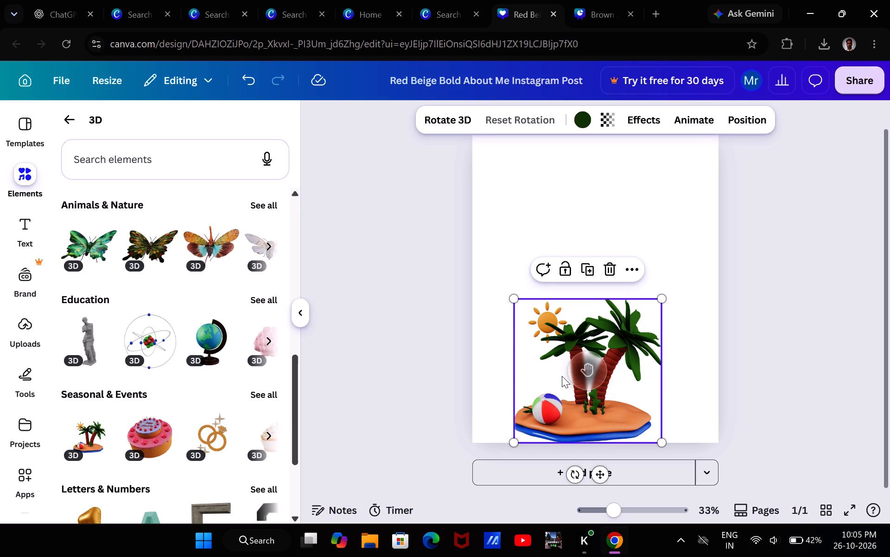
left_click_drag(511, 298, 566, 351)
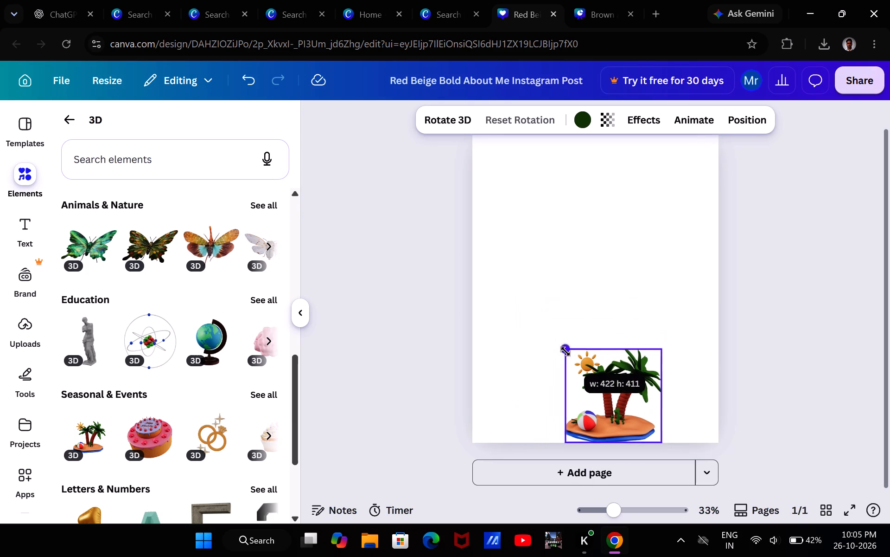
left_click_drag(566, 351, 566, 352)
left_click_drag(610, 384, 585, 380)
left_click_drag(585, 380, 568, 380)
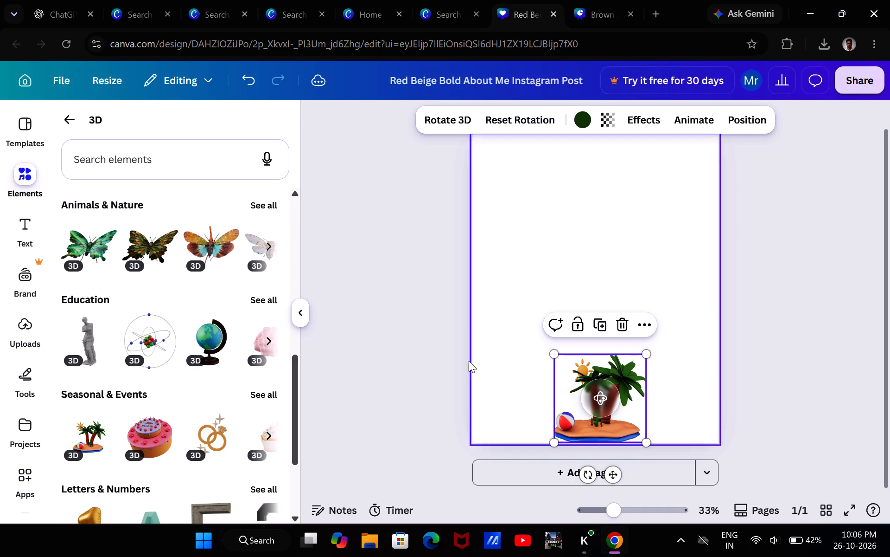
left_click(426, 361)
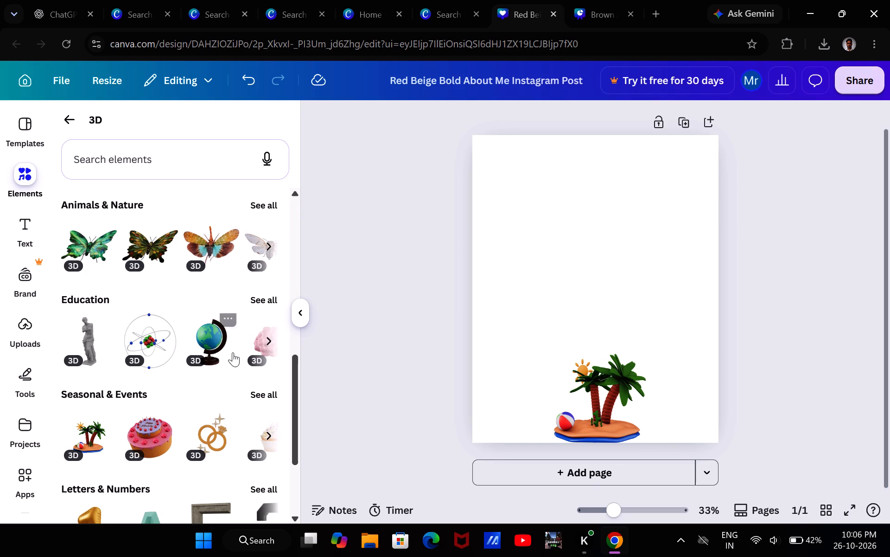
Search the 3D elements for CLOUD.
scroll(181, 386, "up", 5)
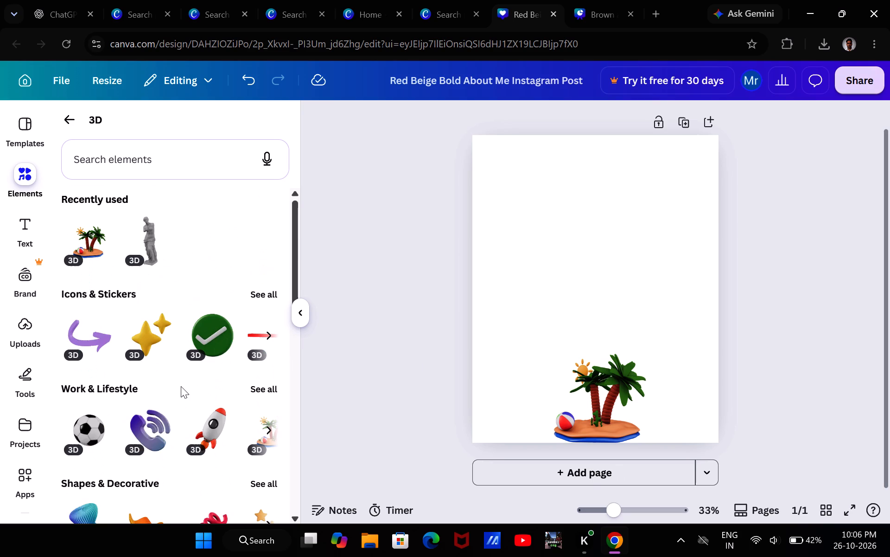
left_click(190, 160)
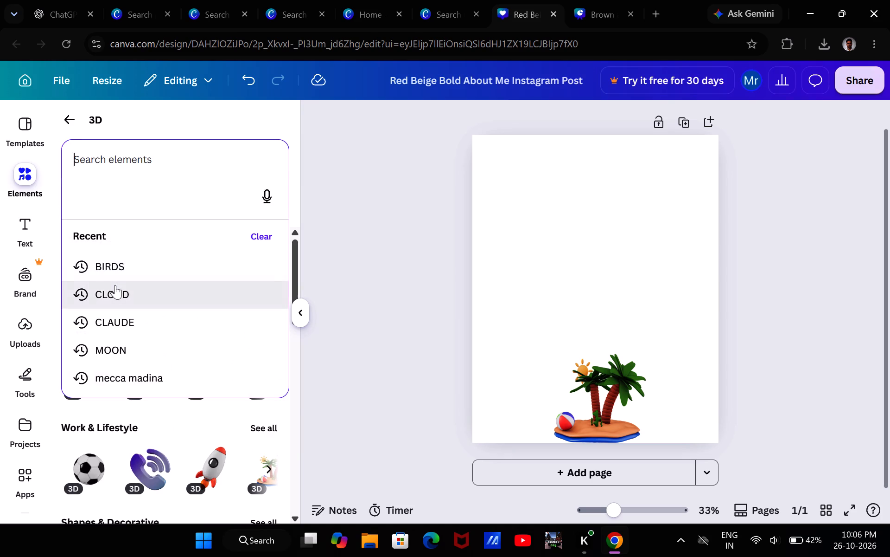
left_click(115, 285)
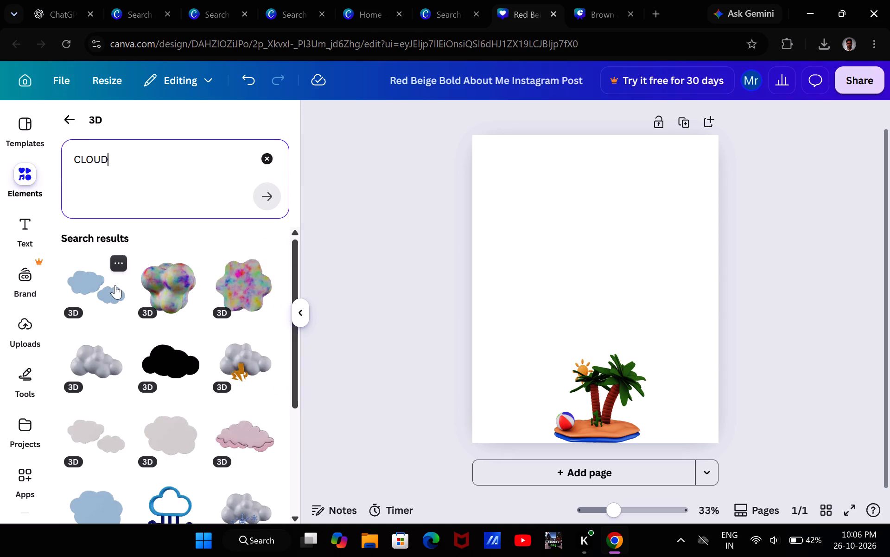
Add the plain puffy grey 3D cloud in the page's upper-left corner, shrunk to about two-fifths of the page width.
left_click(87, 365)
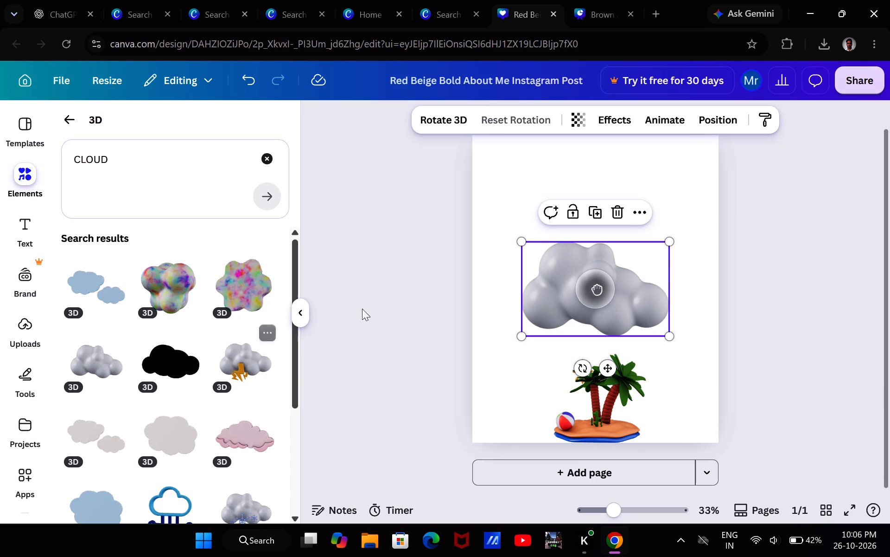
left_click_drag(563, 285, 534, 259)
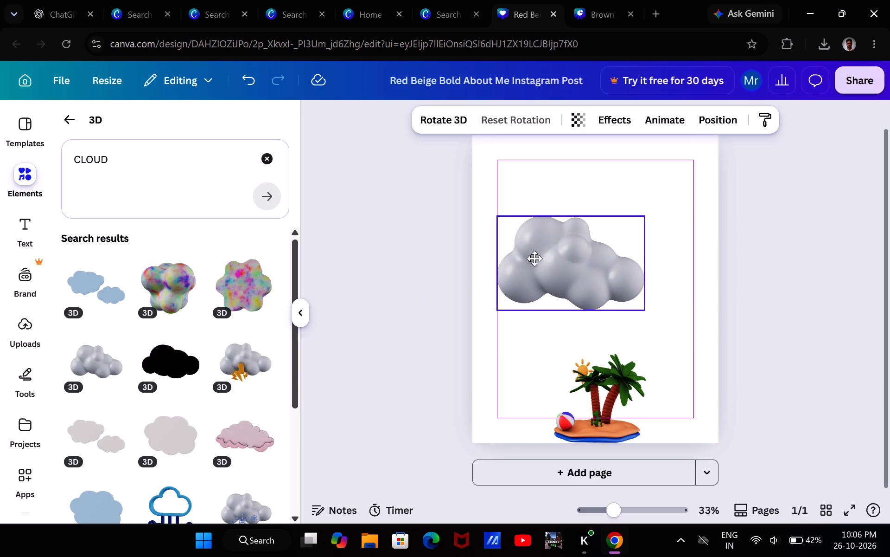
left_click_drag(534, 259, 521, 194)
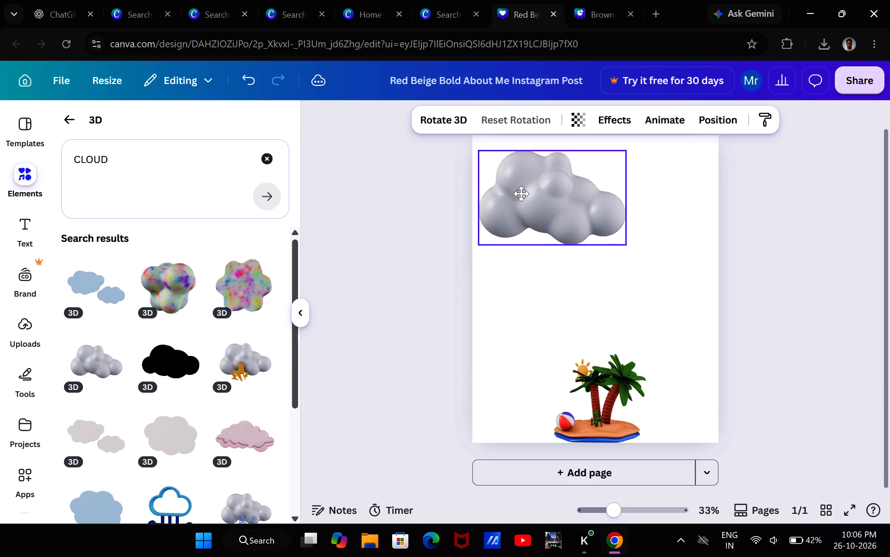
left_click_drag(521, 194, 523, 190)
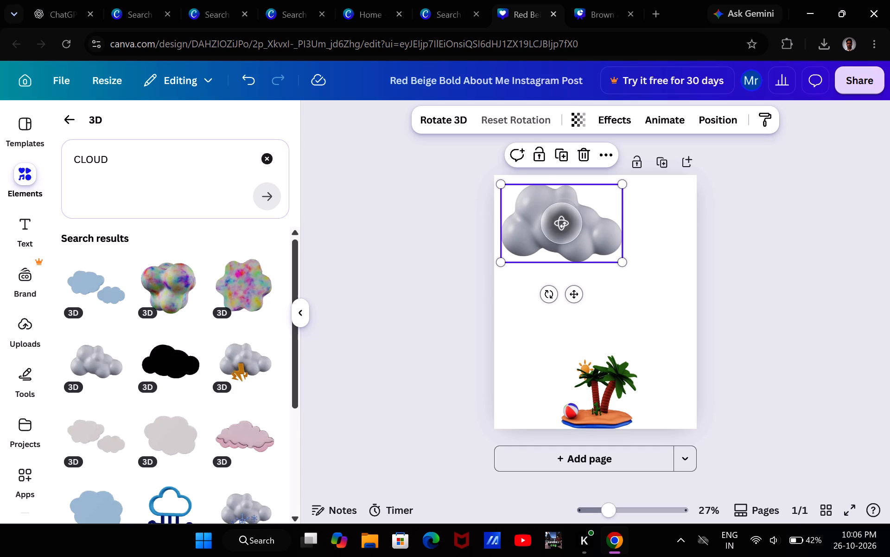
left_click_drag(621, 260, 592, 240)
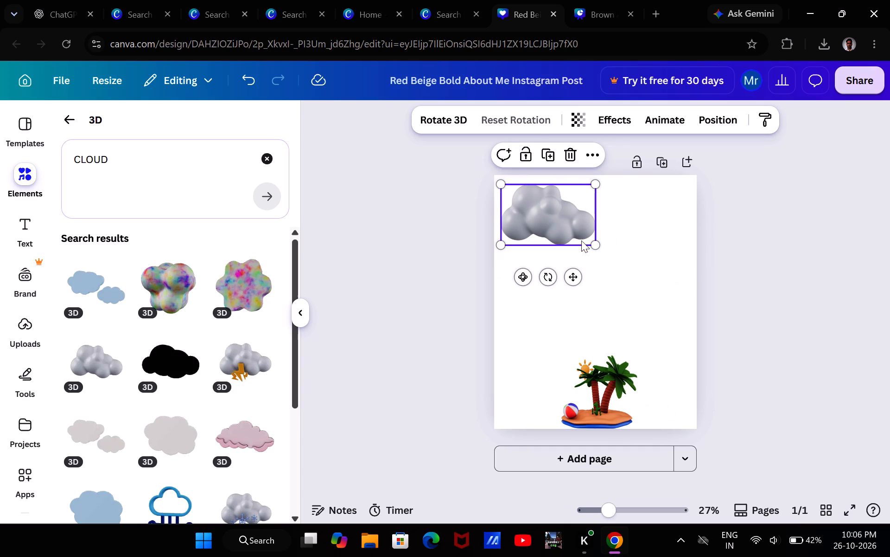
left_click_drag(594, 241, 579, 236)
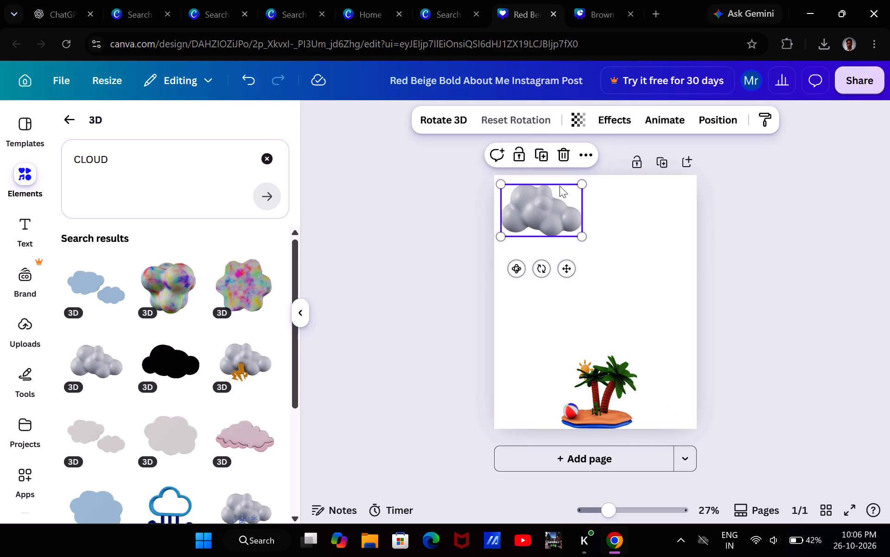
Duplicate the grey cloud and place the copy beside the original, toward the page's upper-right corner.
left_click(543, 159)
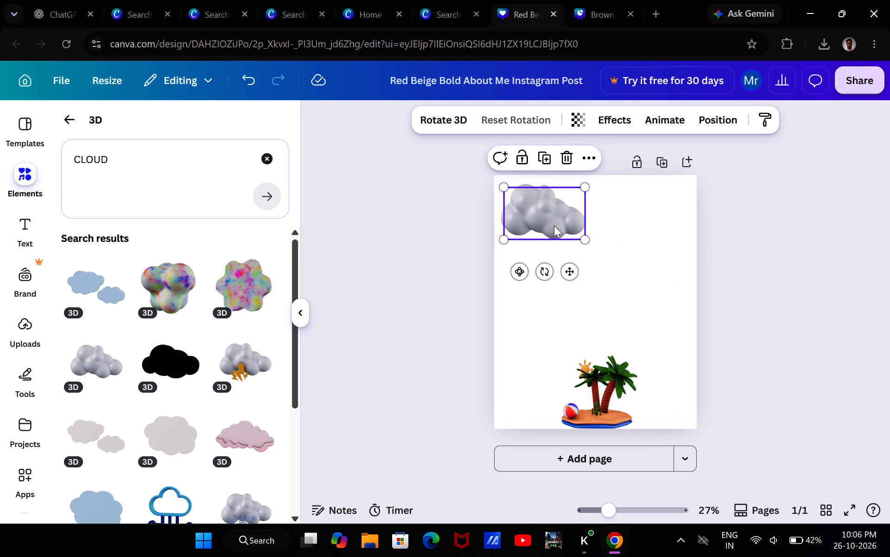
left_click_drag(554, 226, 636, 227)
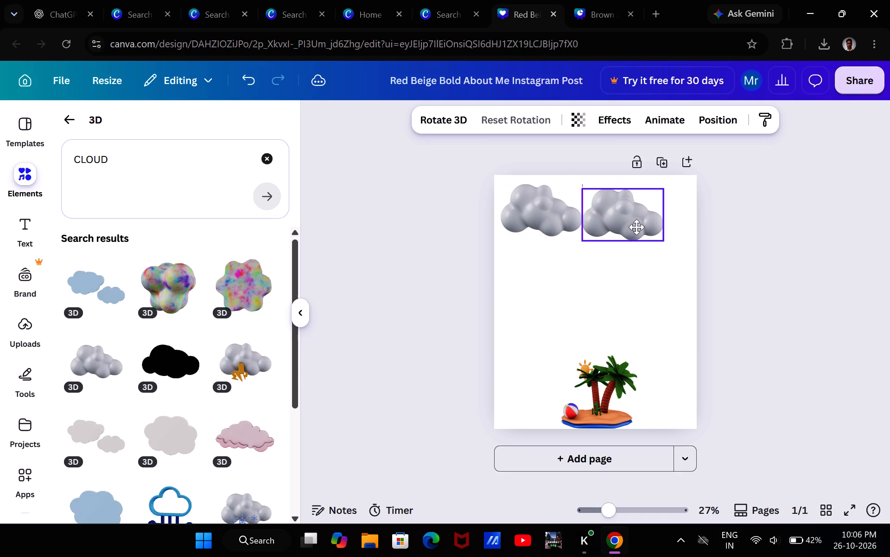
left_click_drag(636, 227, 639, 227)
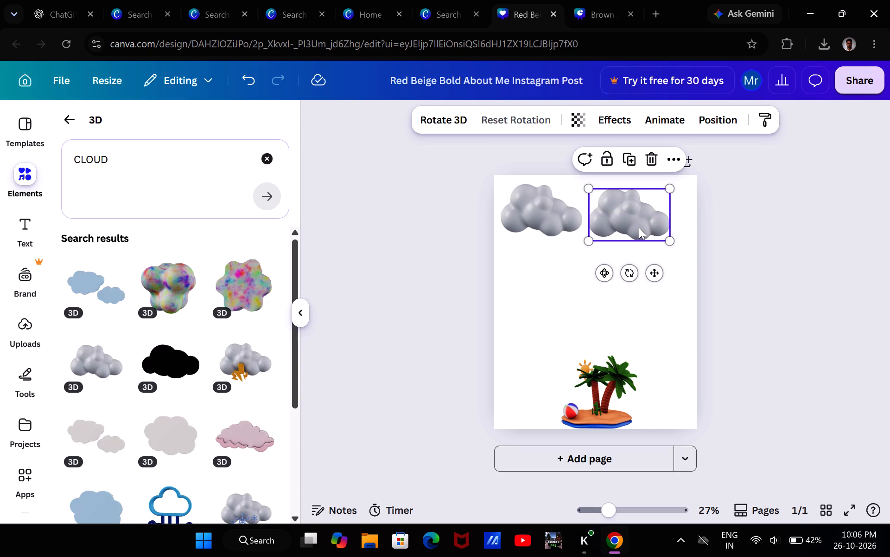